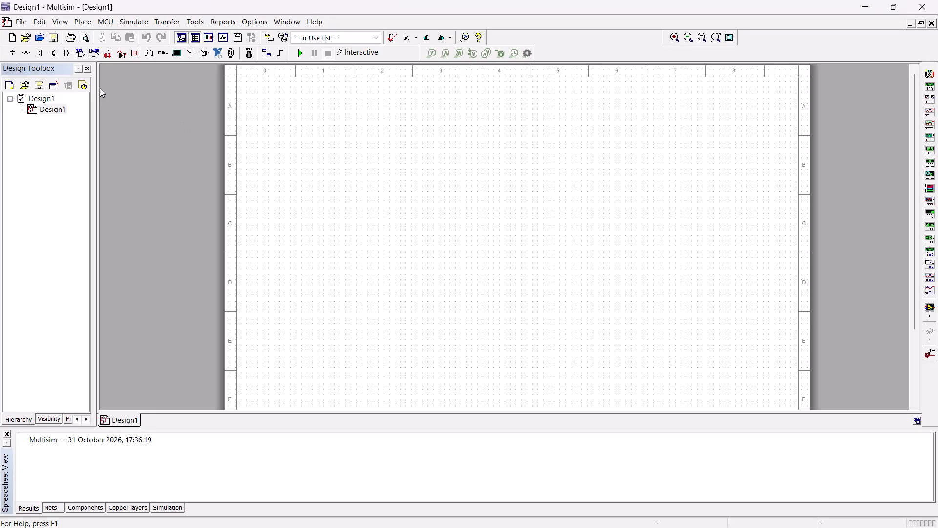
# Find INTERACTIVE_DIGITAL_CONSTANT across all component groups and place one near the sheet's upper-left corner, in row A.
pyautogui.click(12, 56)
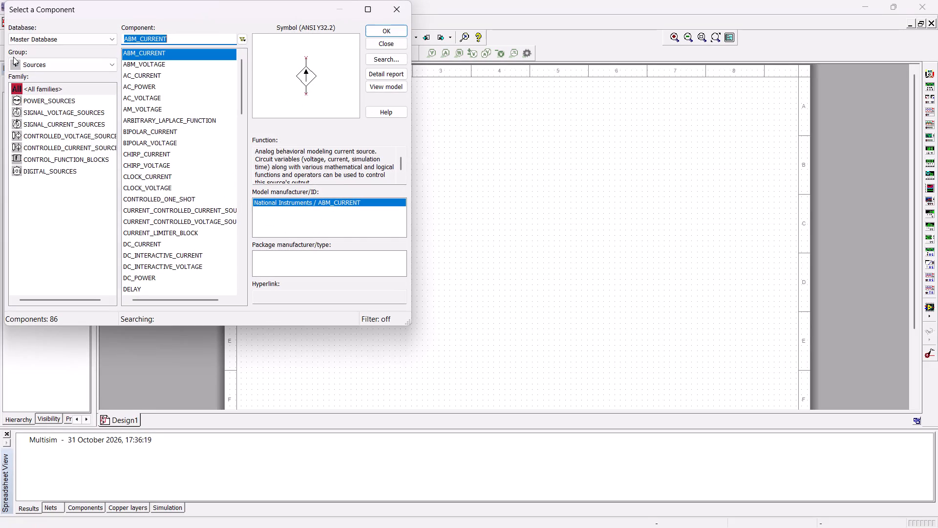
pyautogui.click(71, 67)
pyautogui.click(63, 74)
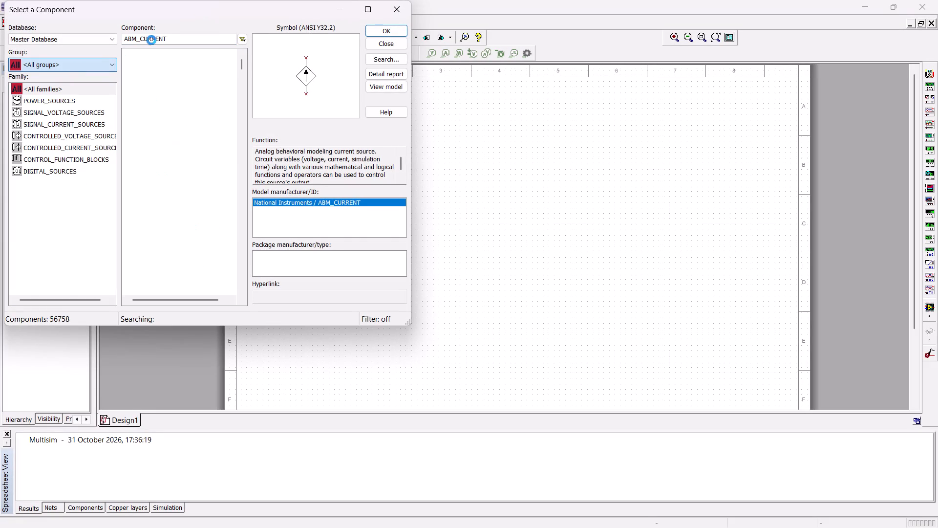
pyautogui.click(185, 38)
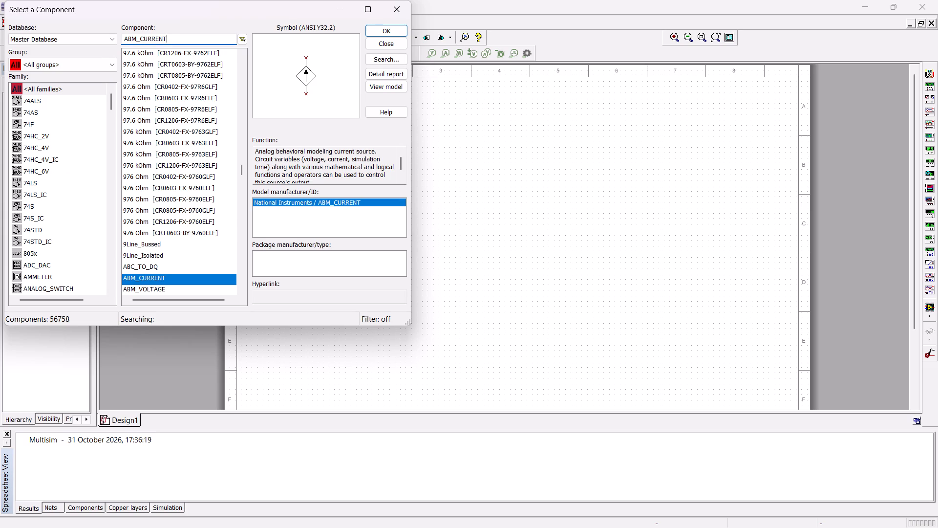
pyautogui.press('BackSpace')
pyautogui.press('BackSpace')
pyautogui.press('BackSpace')
pyautogui.press('BackSpace')
pyautogui.press('BackSpace')
pyautogui.press('BackSpace')
pyautogui.press('BackSpace')
pyautogui.press('BackSpace')
pyautogui.press('BackSpace')
pyautogui.press('BackSpace')
pyautogui.press('BackSpace')
pyautogui.press('BackSpace')
pyautogui.press('BackSpace')
pyautogui.press('BackSpace')
pyautogui.press('BackSpace')
pyautogui.press('BackSpace')
pyautogui.press('BackSpace')
pyautogui.press('BackSpace')
pyautogui.press('BackSpace')
pyautogui.press('BackSpace')
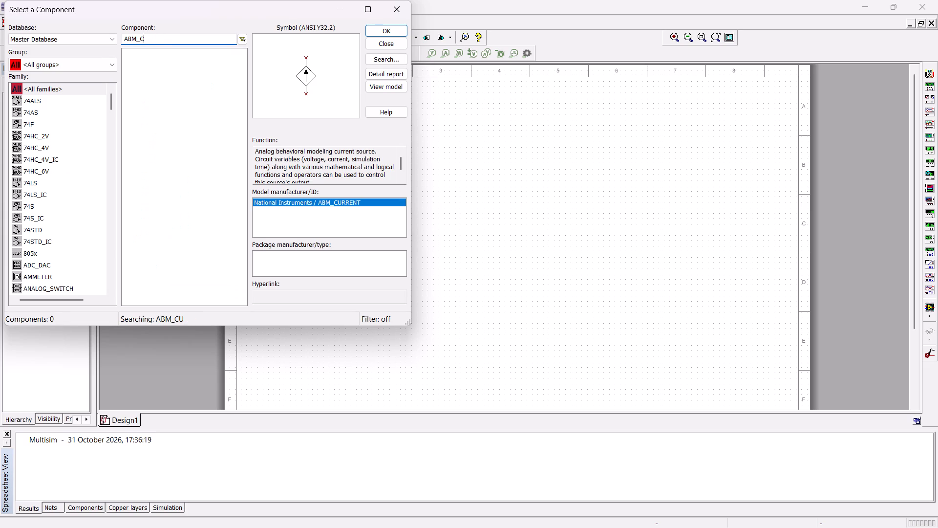
pyautogui.write('in')
pyautogui.press('r')
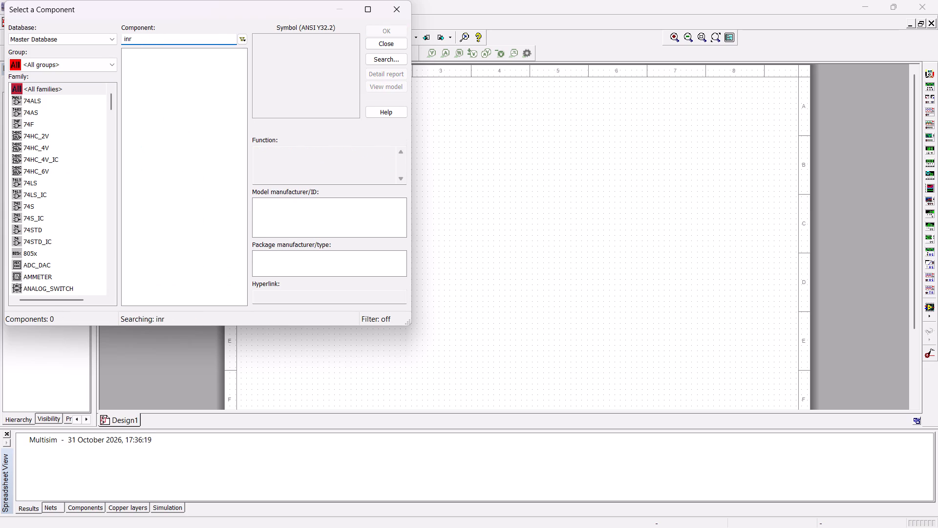
pyautogui.press('BackSpace')
pyautogui.write('ter')
pyautogui.click(168, 56)
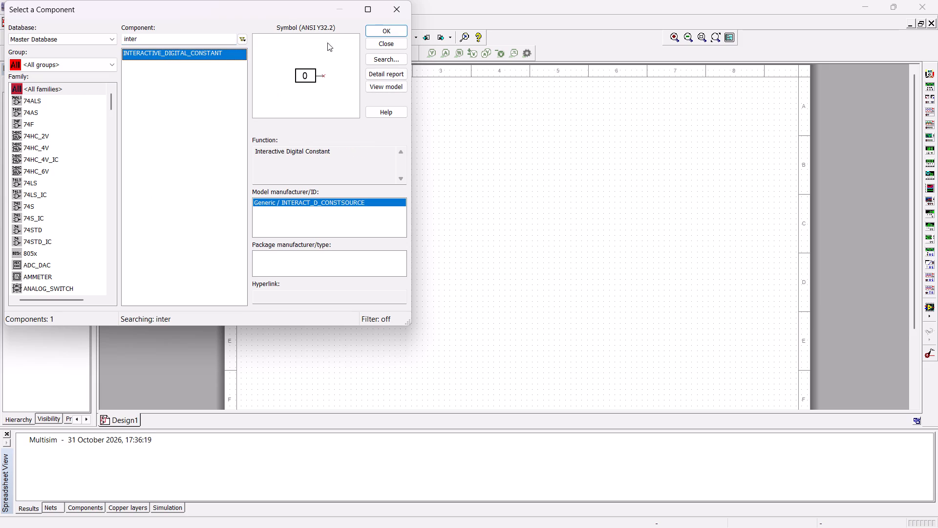
pyautogui.click(394, 30)
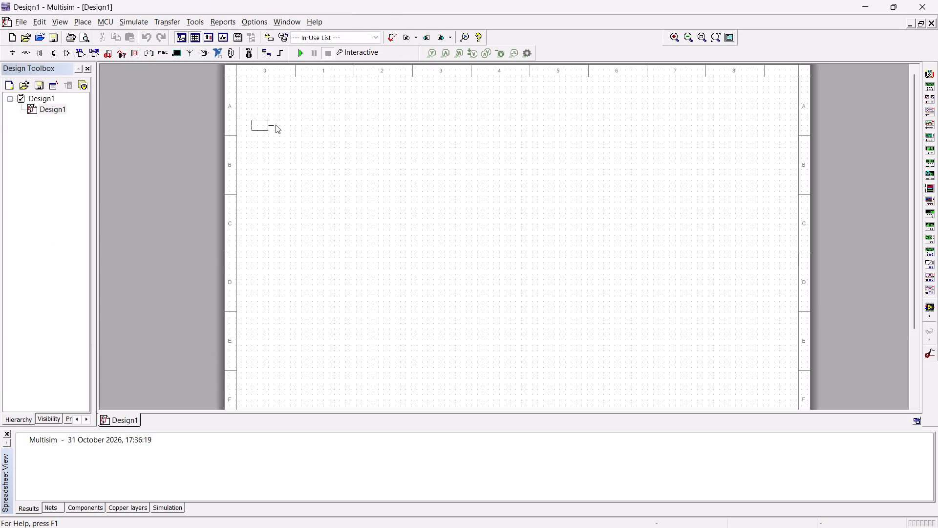
pyautogui.click(279, 111)
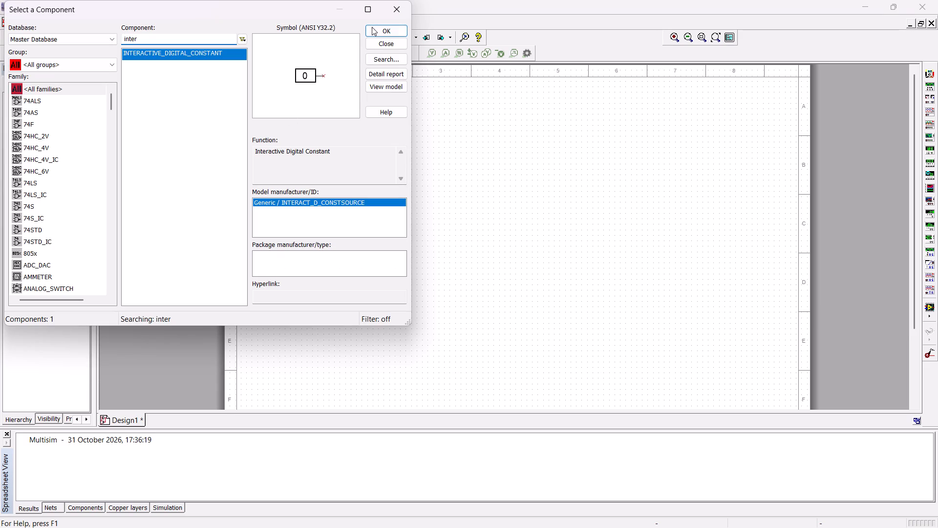
# Place five more interactive digital constants in an evenly spaced column below the first one, down to row F.
pyautogui.click(373, 31)
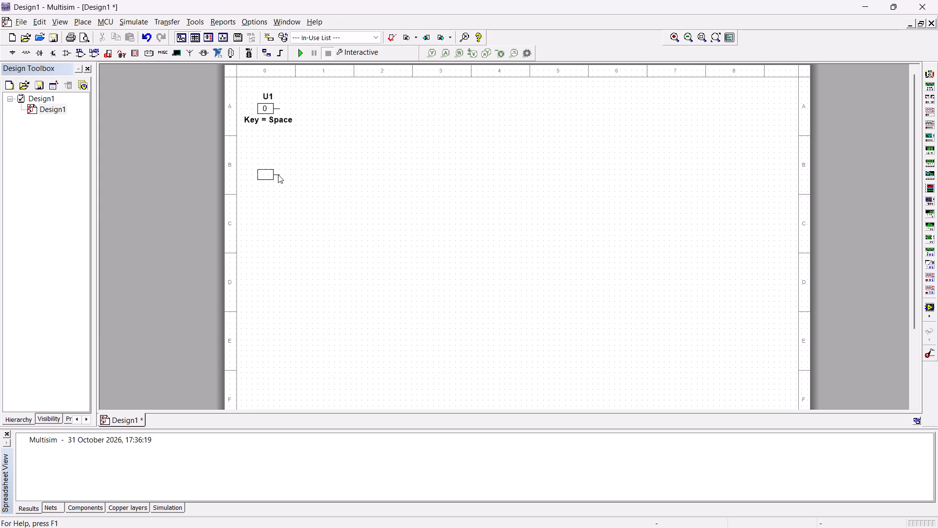
pyautogui.click(278, 169)
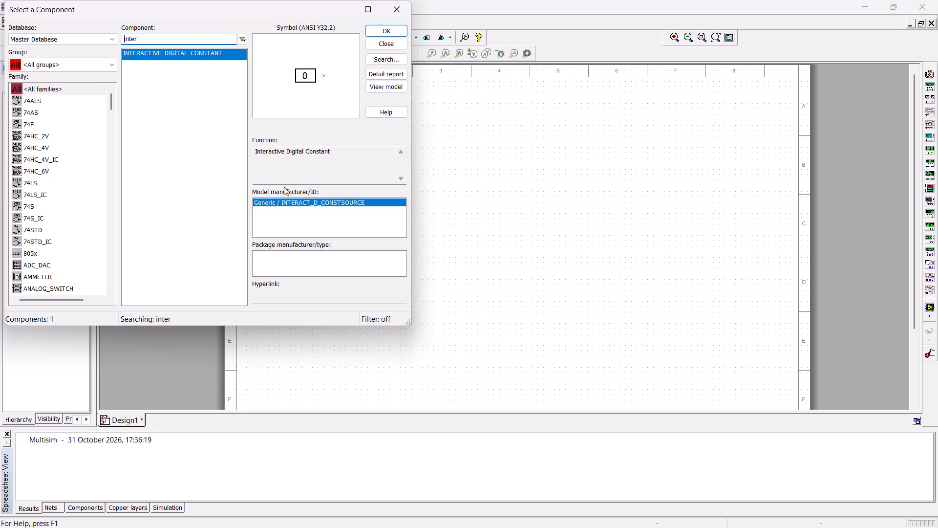
pyautogui.click(379, 32)
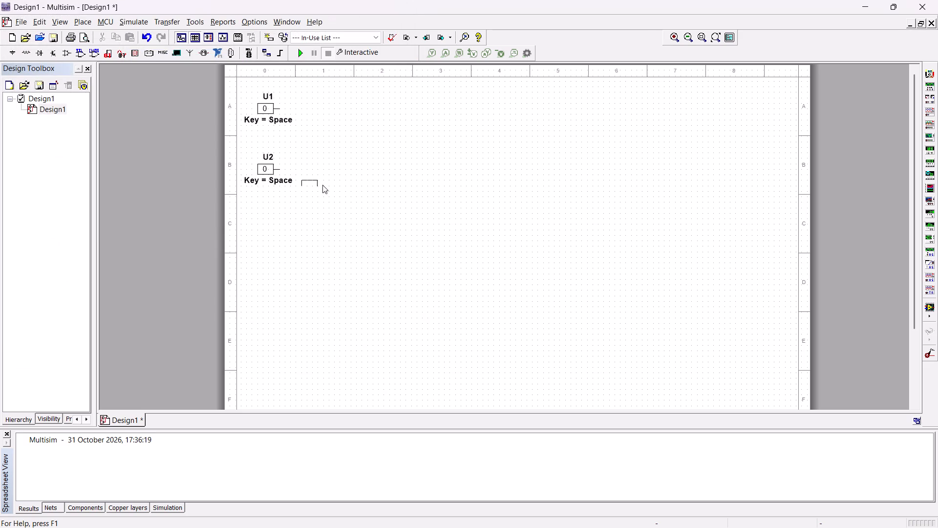
pyautogui.click(281, 224)
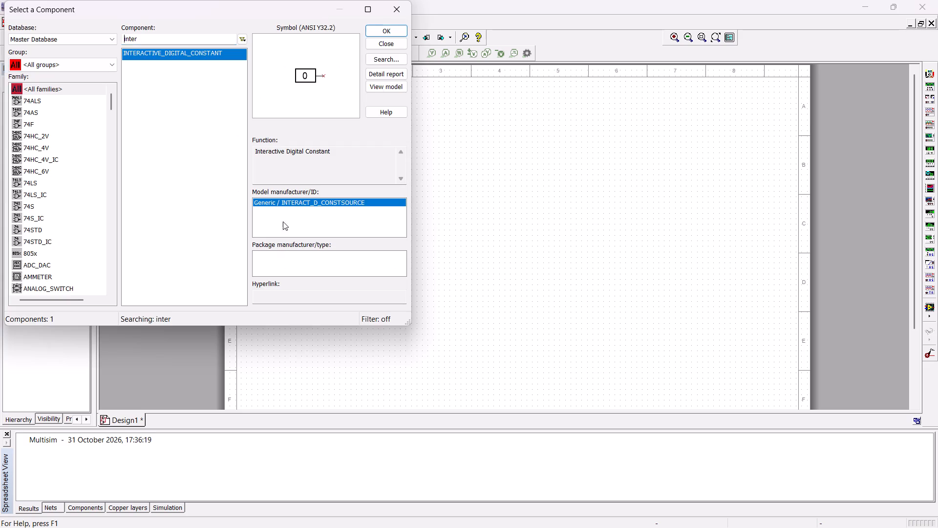
pyautogui.click(380, 27)
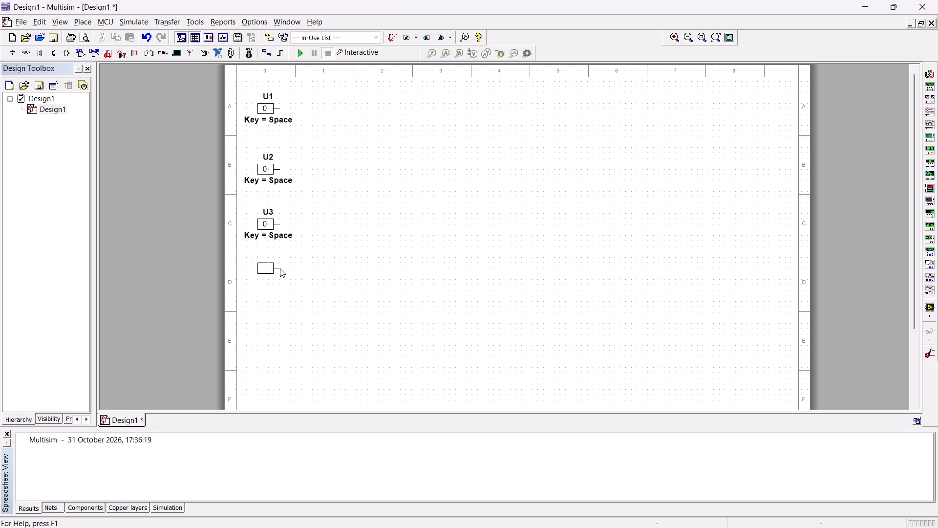
pyautogui.click(280, 278)
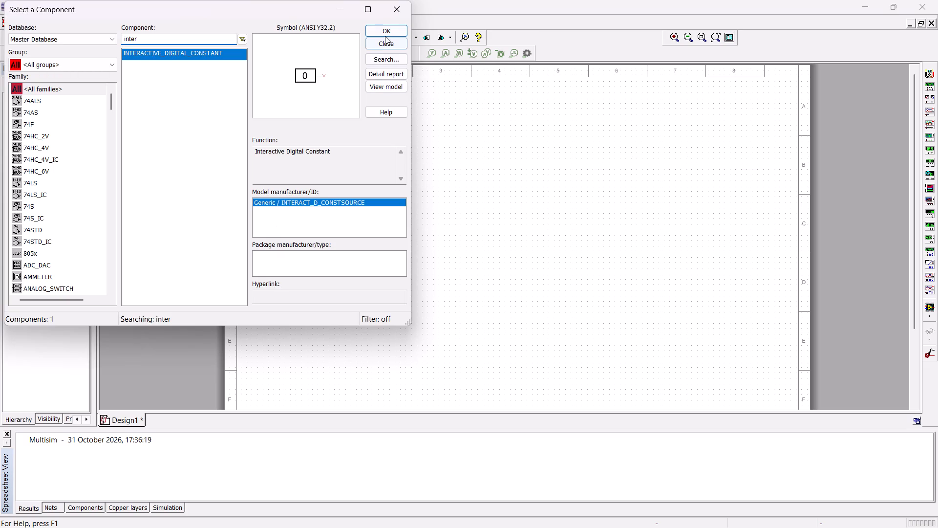
pyautogui.click(386, 32)
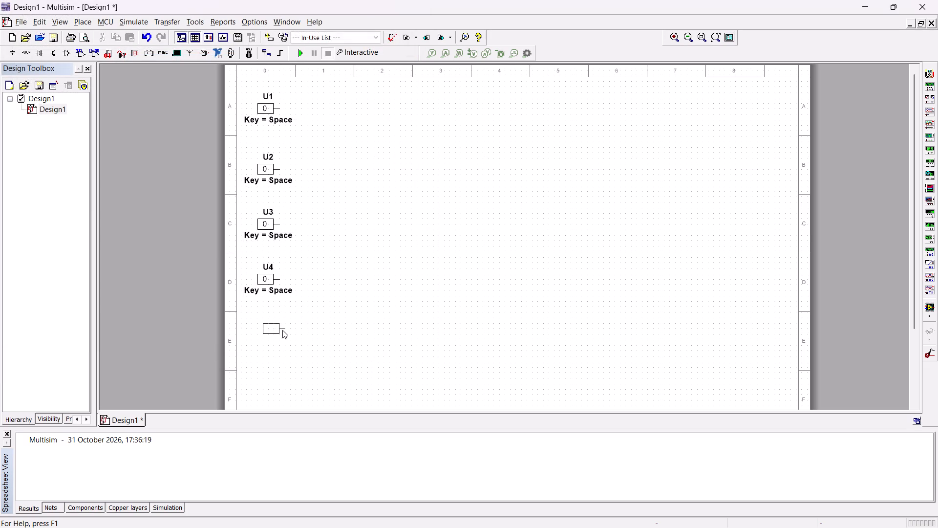
pyautogui.click(279, 334)
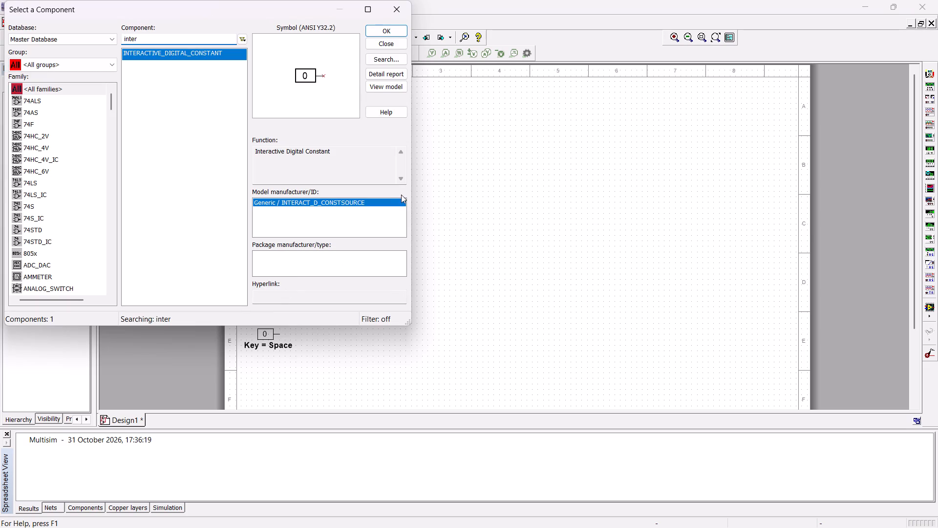
pyautogui.click(376, 30)
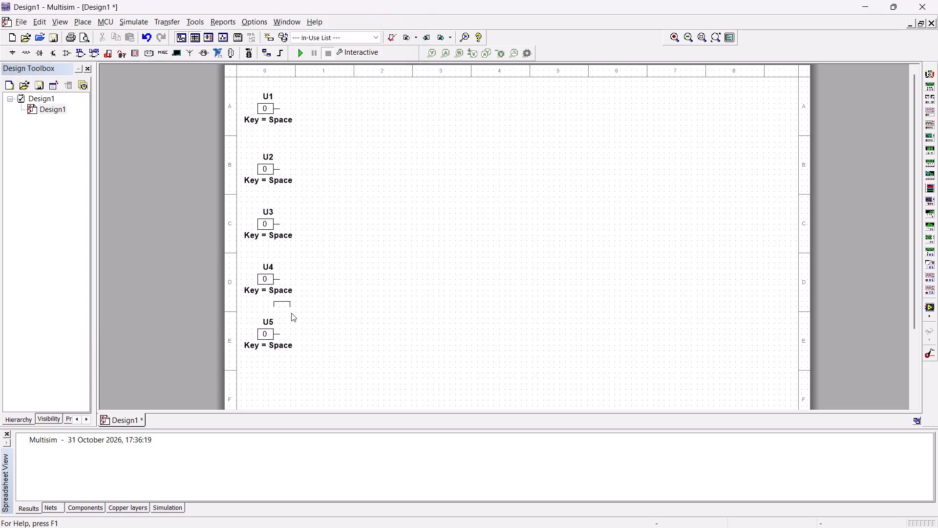
pyautogui.click(277, 390)
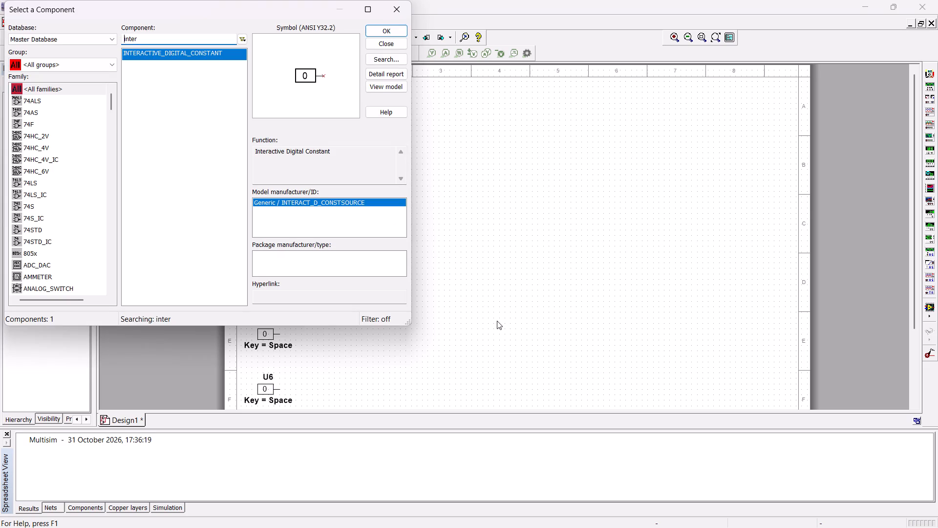
# Extend the column with two more interactive digital constants below the sixth, reaching the sheet's bottom border.
pyautogui.moveTo(497, 321); pyautogui.dragTo(492, 217, button='middle')
pyautogui.scroll(1, 492, 217)
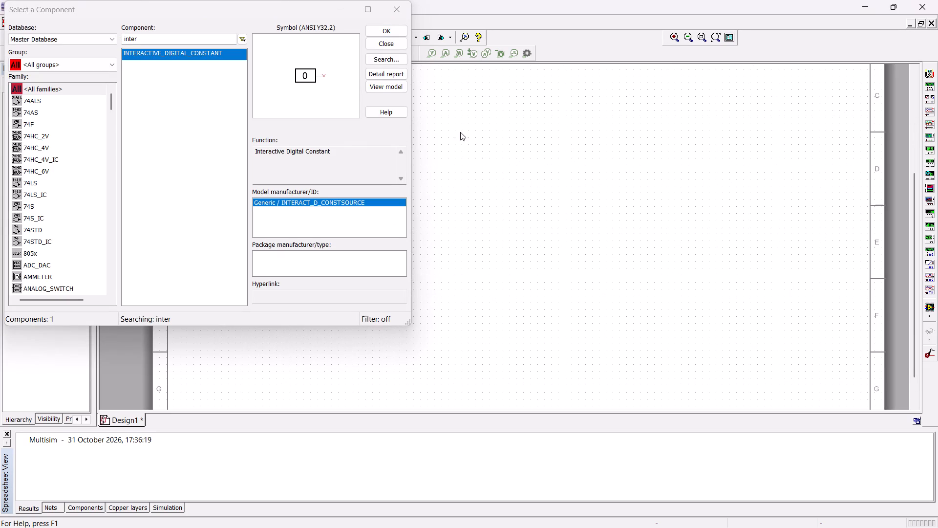
pyautogui.click(383, 28)
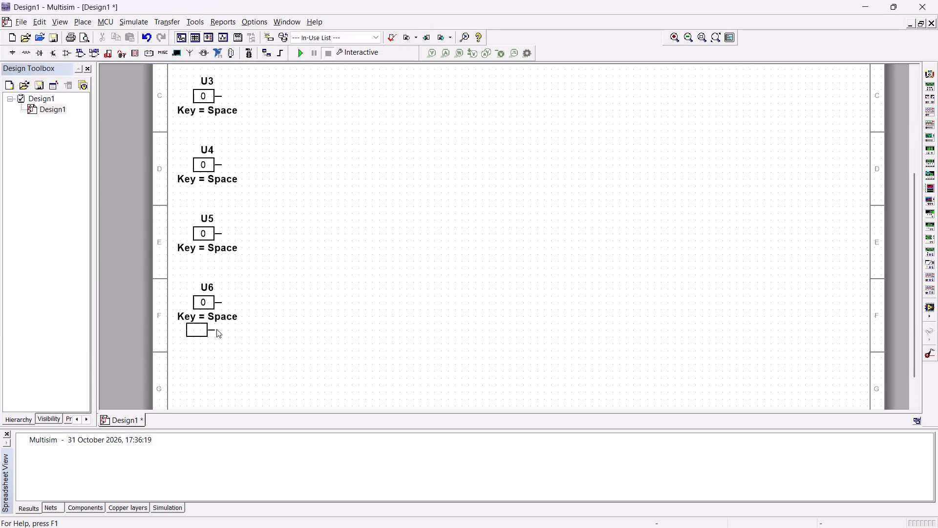
pyautogui.click(223, 360)
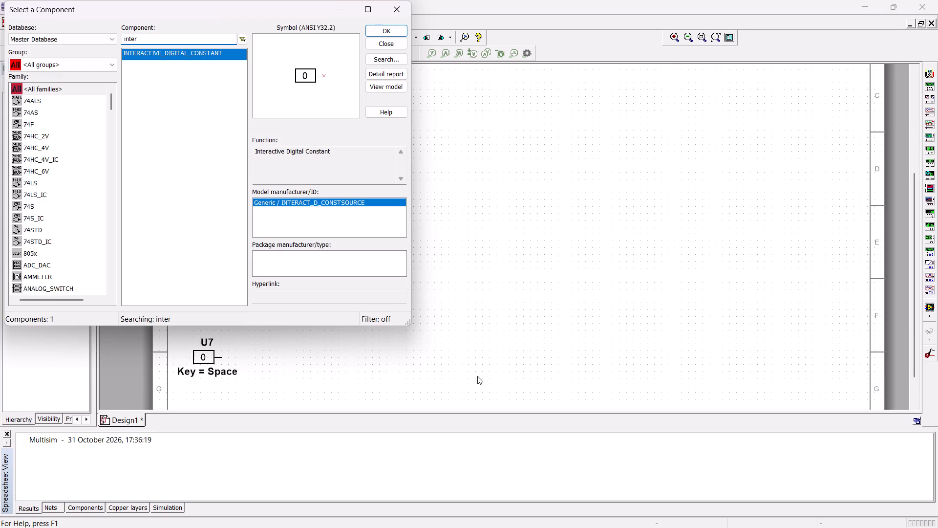
pyautogui.moveTo(477, 376); pyautogui.dragTo(477, 332, button='middle')
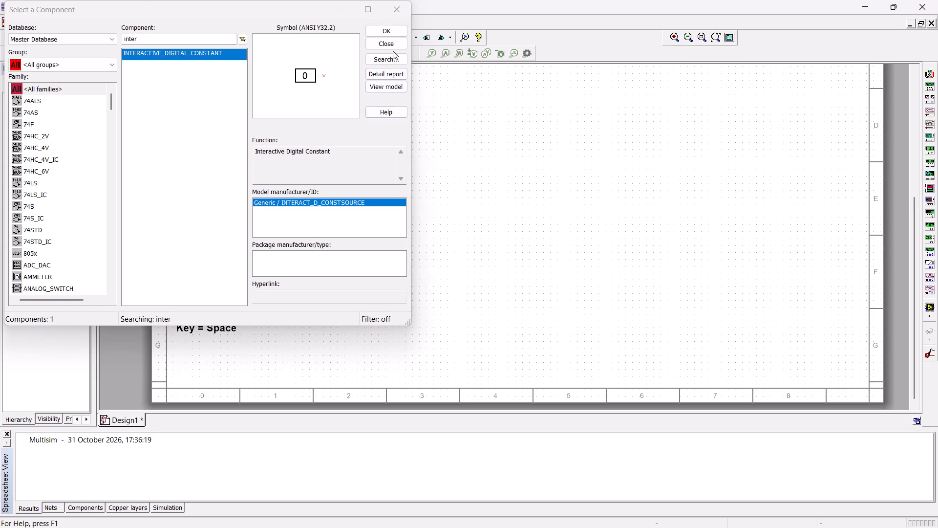
pyautogui.click(390, 31)
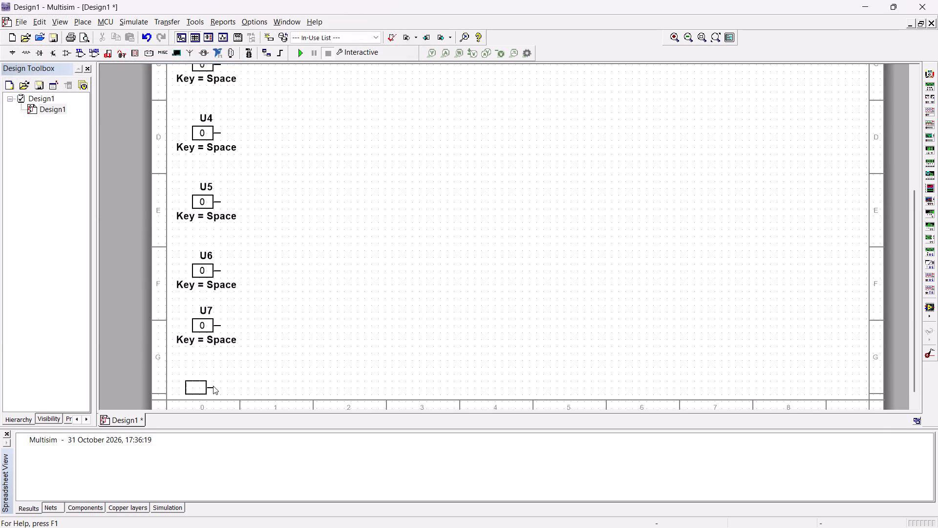
pyautogui.click(213, 386)
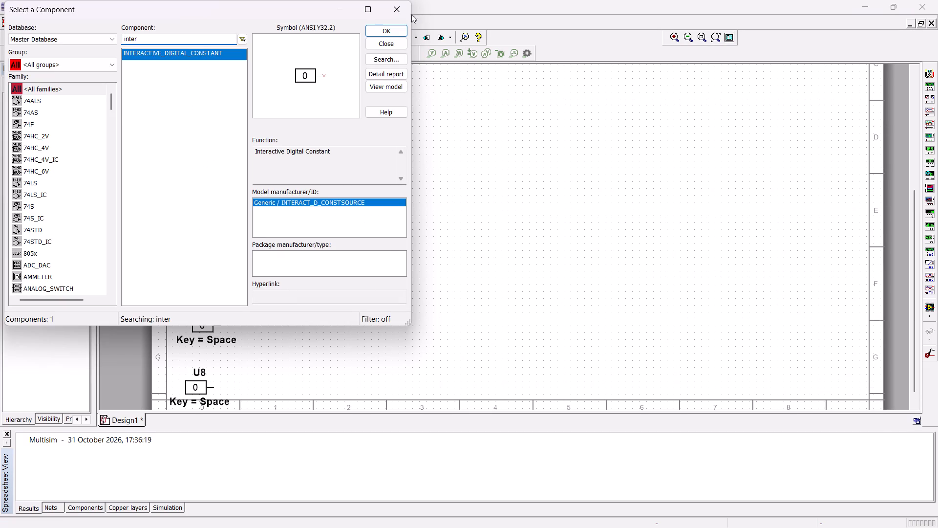
# Find 7432N across all component groups and place section A of a new OR gate chip at location B5.
pyautogui.scroll(-1, 496, 151)
pyautogui.moveTo(496, 151); pyautogui.dragTo(512, 287, button='middle')
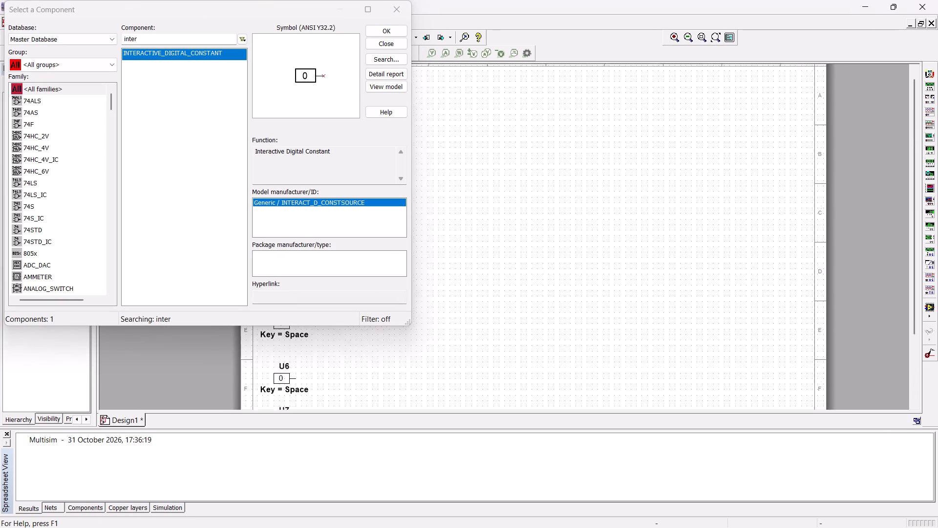
pyautogui.moveTo(512, 287); pyautogui.dragTo(512, 289, button='middle')
pyautogui.scroll(-1, 509, 288)
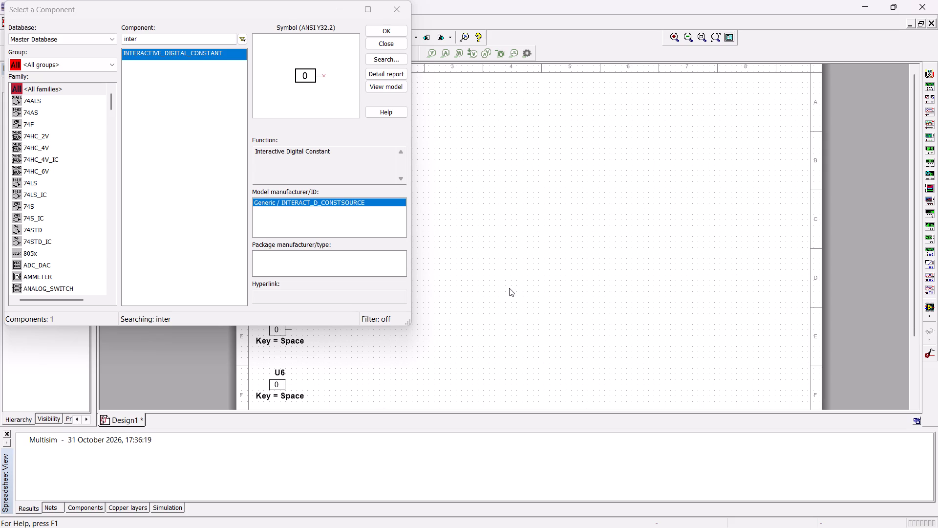
pyautogui.scroll(-1, 509, 288)
pyautogui.moveTo(517, 257); pyautogui.dragTo(519, 250, button='middle')
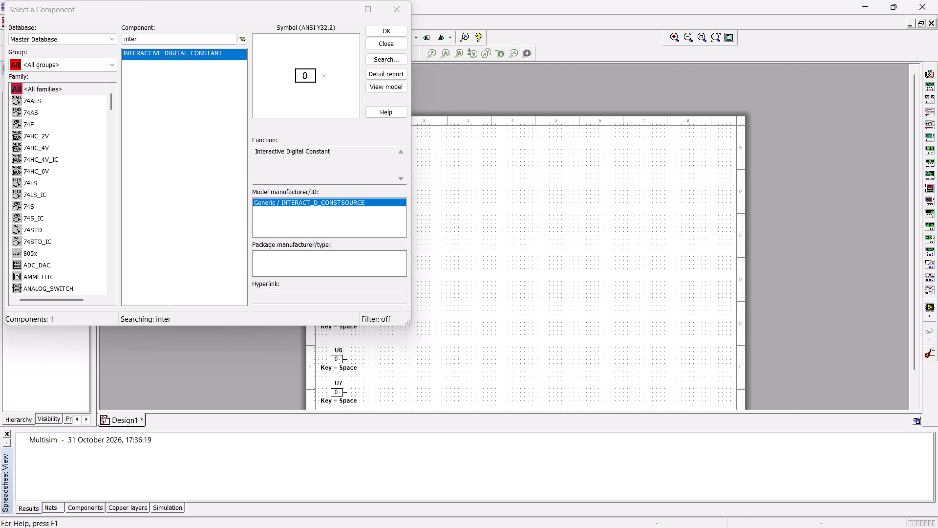
pyautogui.moveTo(519, 250); pyautogui.dragTo(526, 212, button='middle')
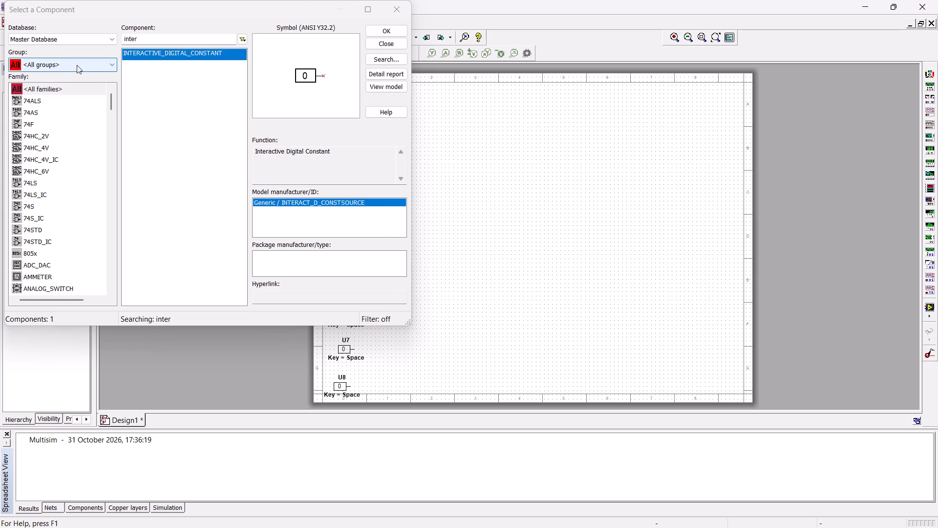
pyautogui.click(153, 42)
pyautogui.press('BackSpace')
pyautogui.press('BackSpace')
pyautogui.press('BackSpace')
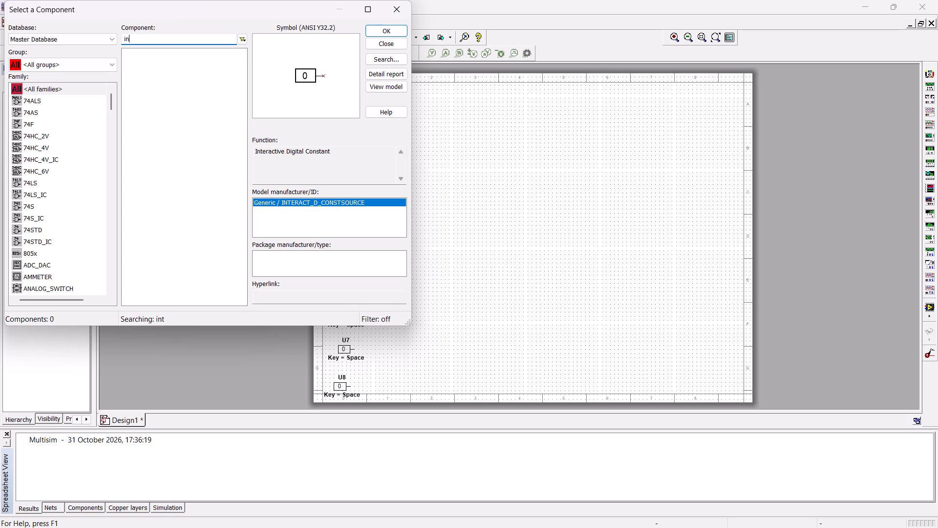
pyautogui.press('BackSpace')
pyautogui.press('BackSpace')
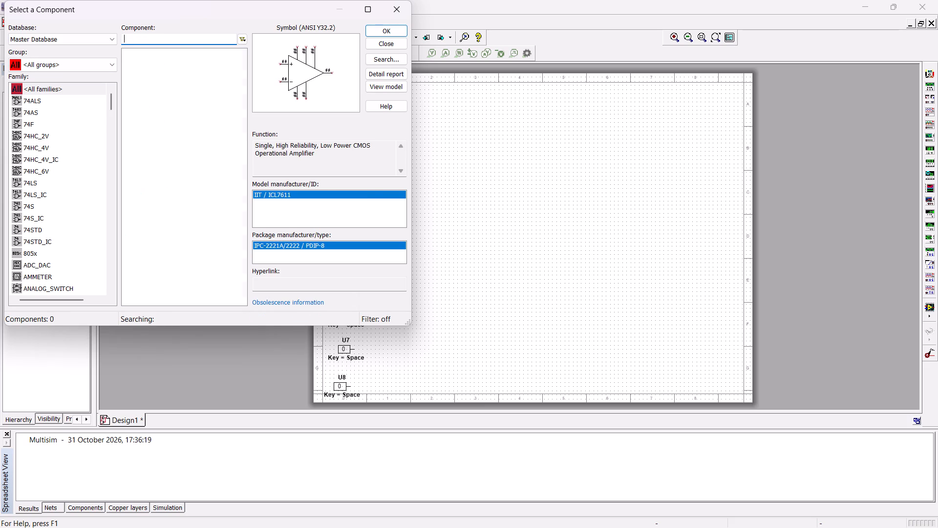
pyautogui.press('4')
pyautogui.press('BackSpace')
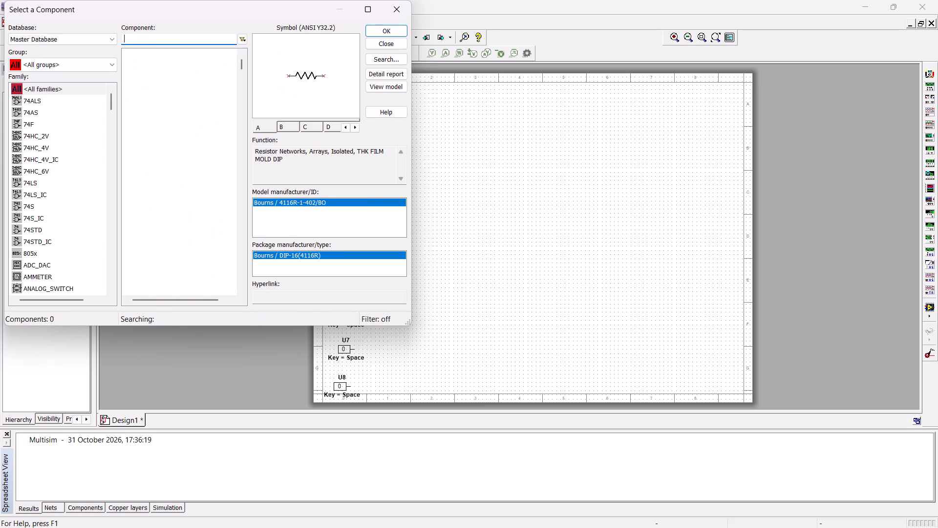
pyautogui.write('7432')
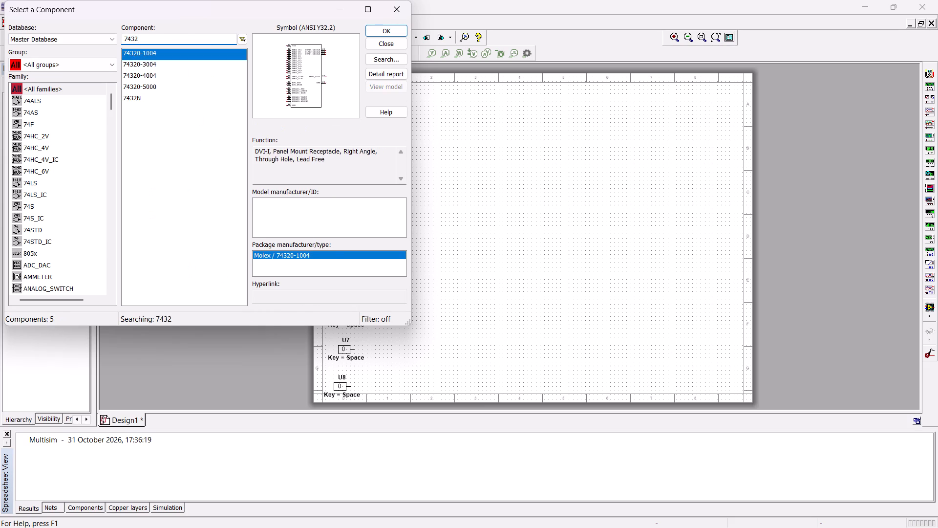
pyautogui.click(145, 93)
pyautogui.click(144, 98)
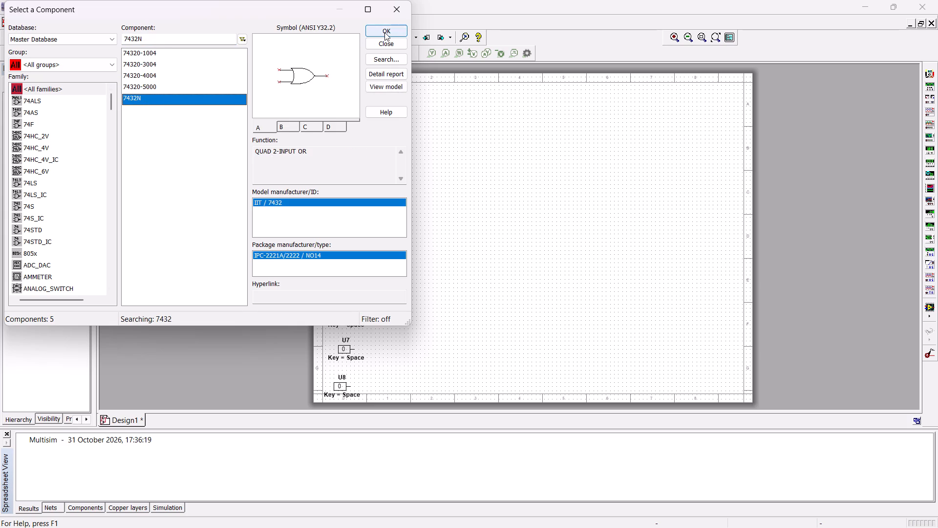
pyautogui.click(384, 32)
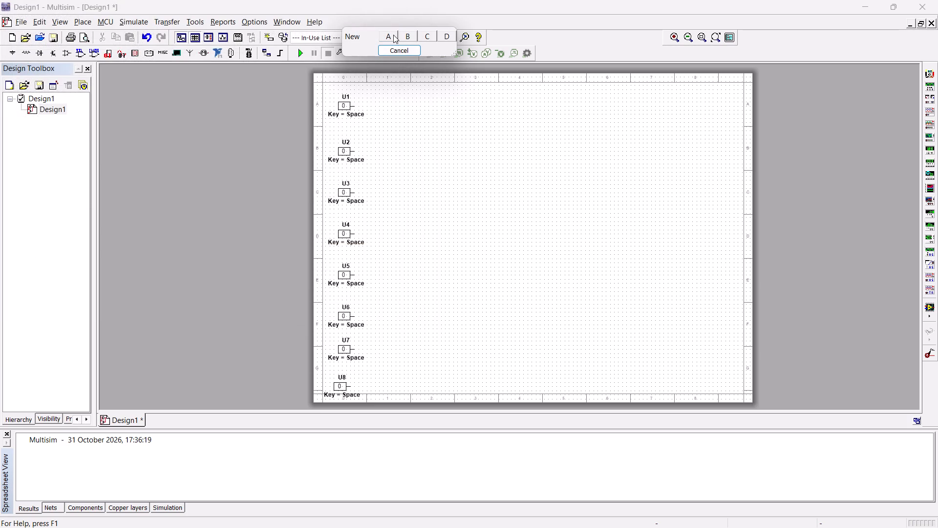
pyautogui.moveTo(393, 35); pyautogui.dragTo(398, 39)
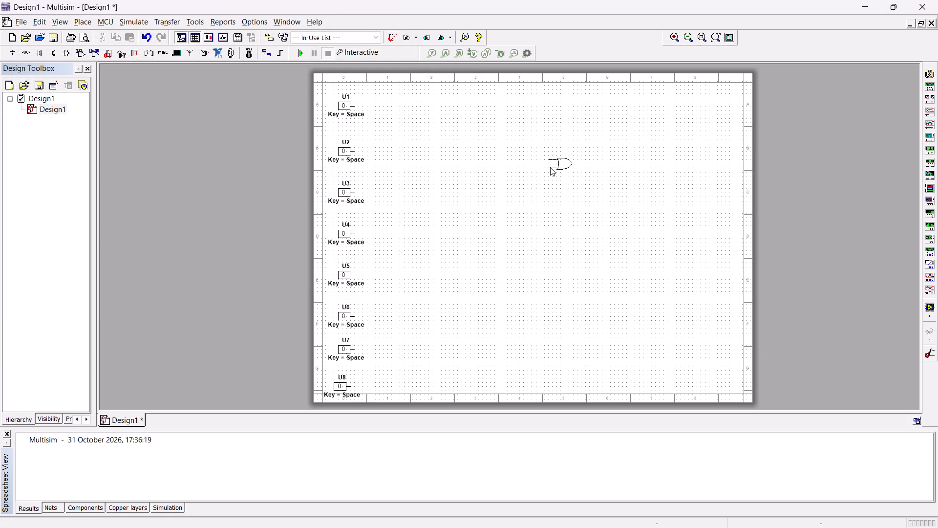
pyautogui.click(550, 167)
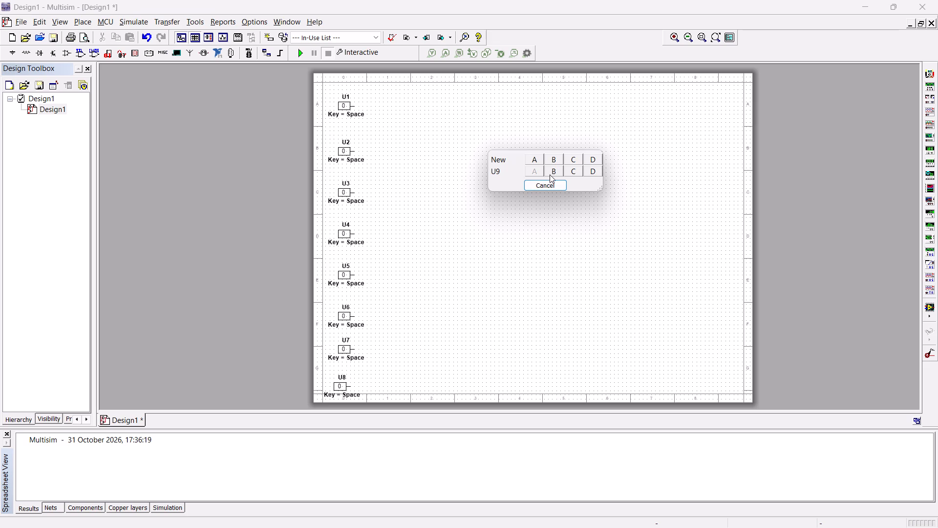
# Place sections B and C of the same 7432N chip below the first gate, in rows D and G of column 5.
pyautogui.moveTo(554, 173); pyautogui.dragTo(558, 177)
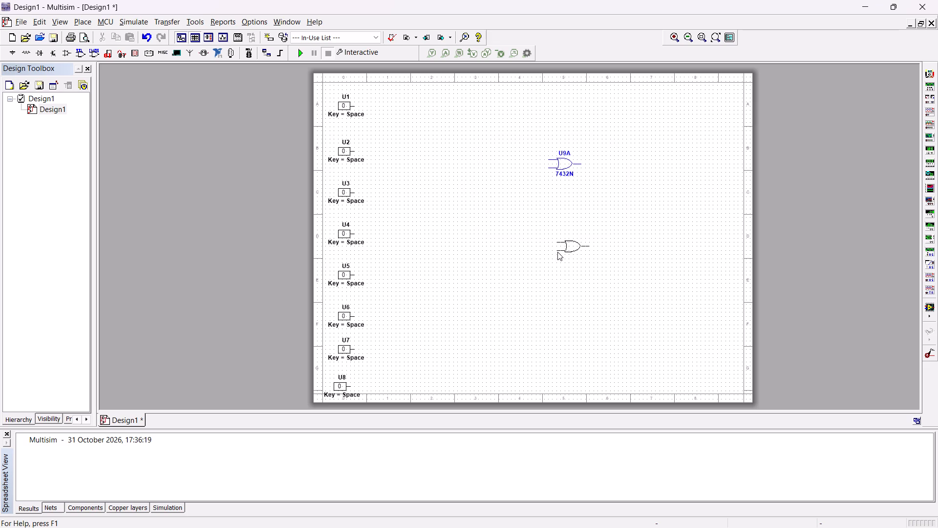
pyautogui.click(554, 250)
pyautogui.moveTo(560, 254); pyautogui.dragTo(564, 258)
pyautogui.click(556, 363)
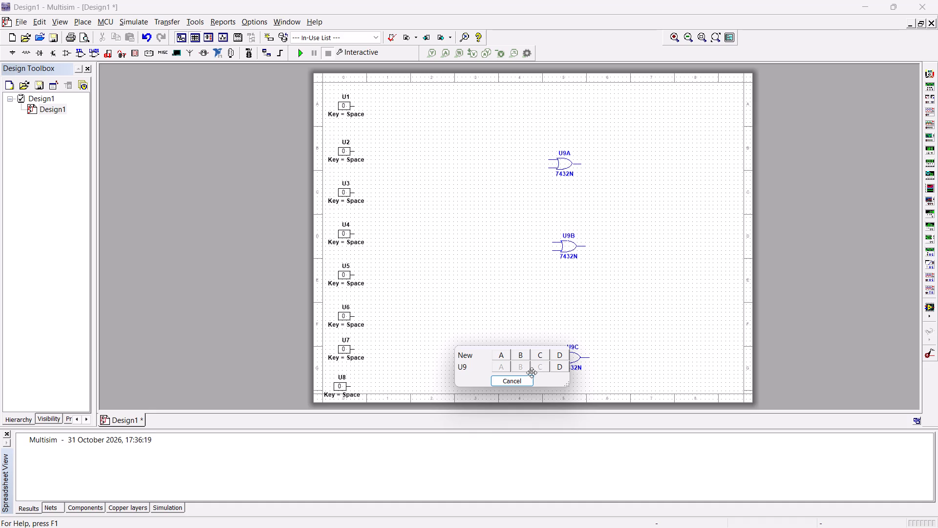
pyautogui.click(518, 383)
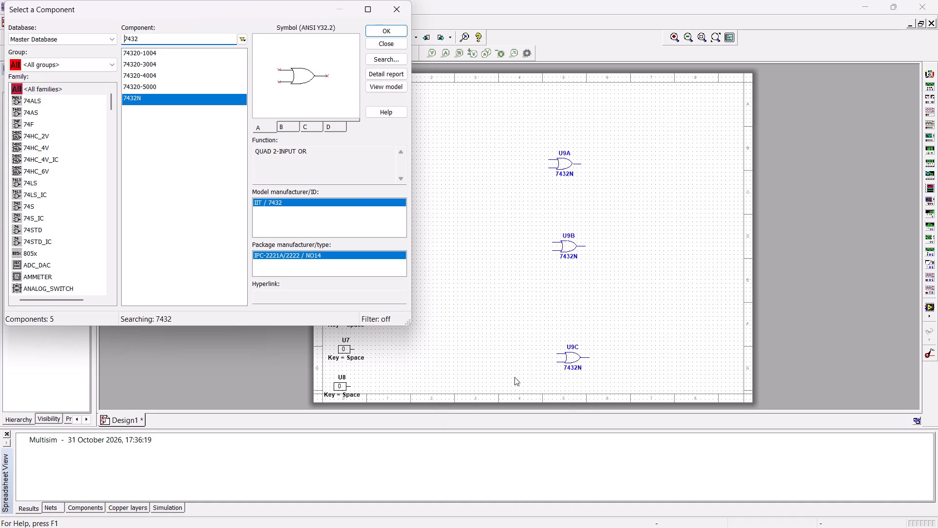
# Place a PROBE_DIG_ORANGE from the Indicators group on the output of each of the three OR gates.
pyautogui.click(73, 66)
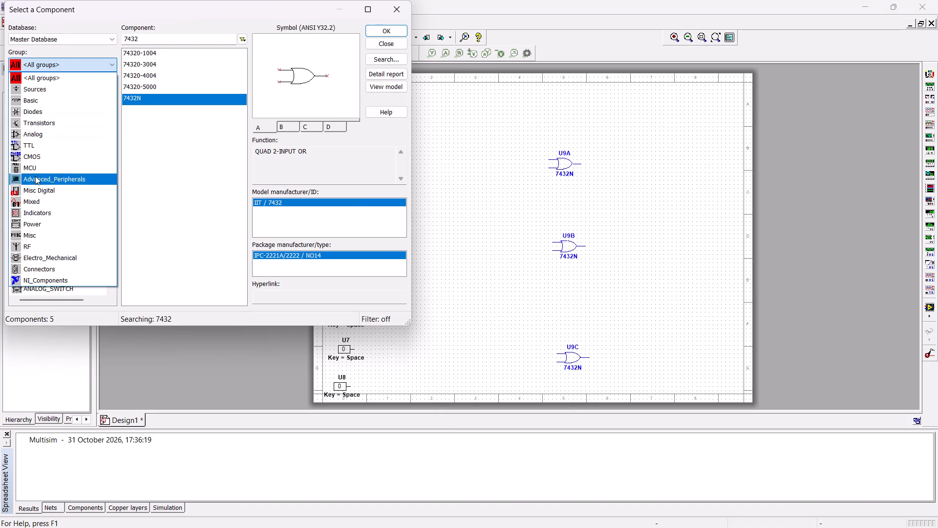
pyautogui.click(39, 212)
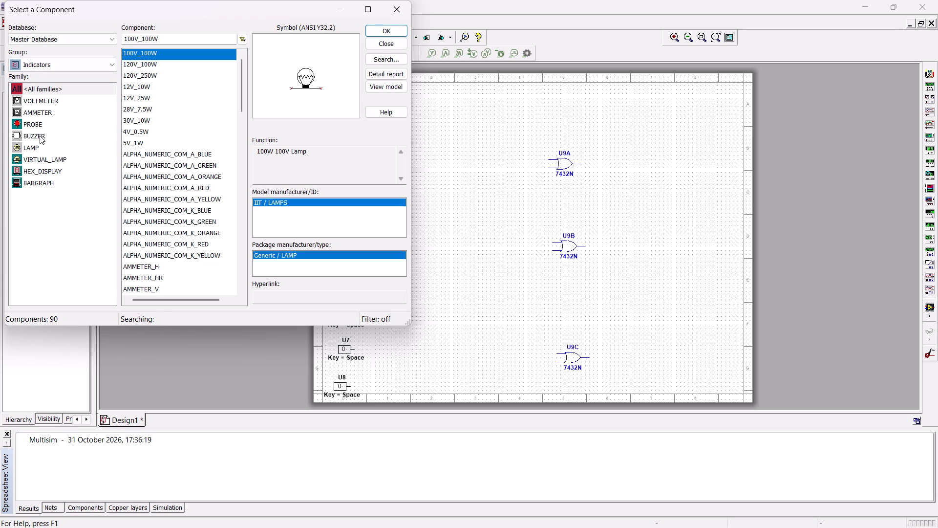
pyautogui.click(37, 127)
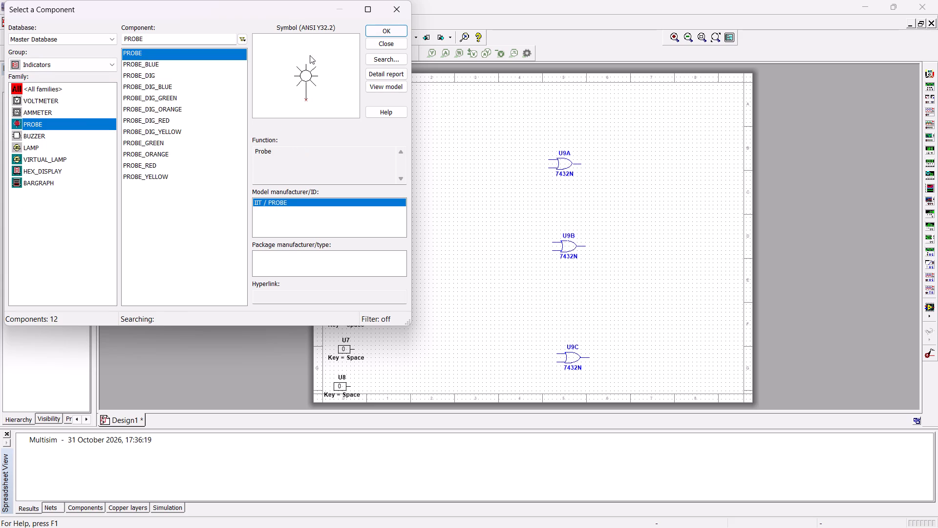
pyautogui.click(160, 114)
pyautogui.click(390, 29)
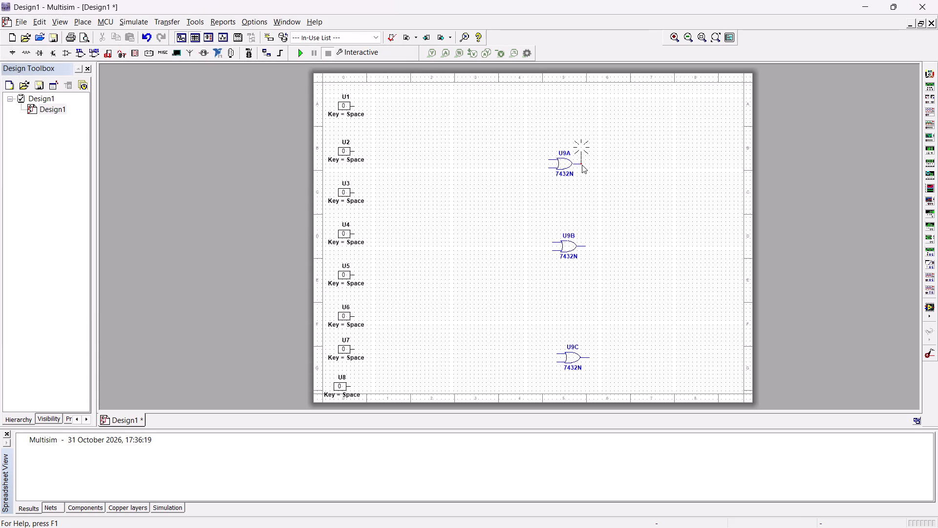
pyautogui.click(582, 165)
pyautogui.click(381, 29)
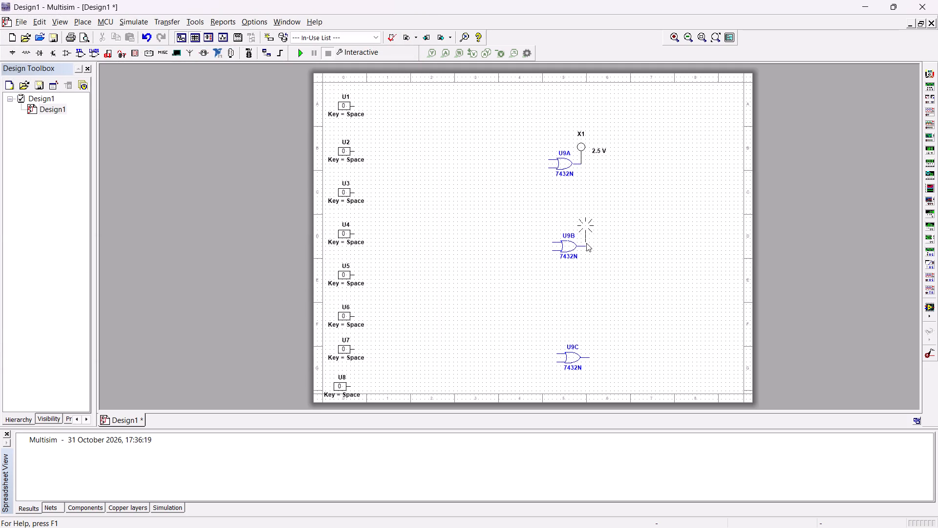
pyautogui.click(586, 246)
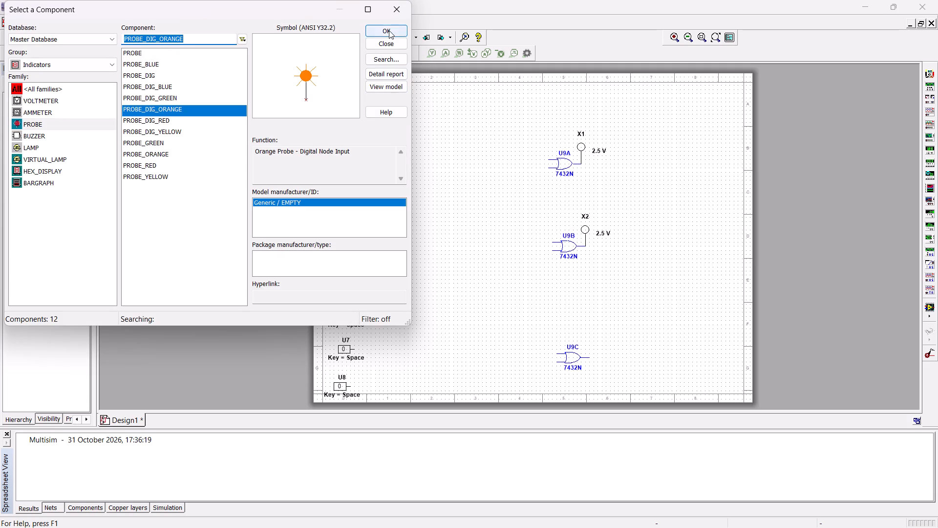
pyautogui.click(389, 30)
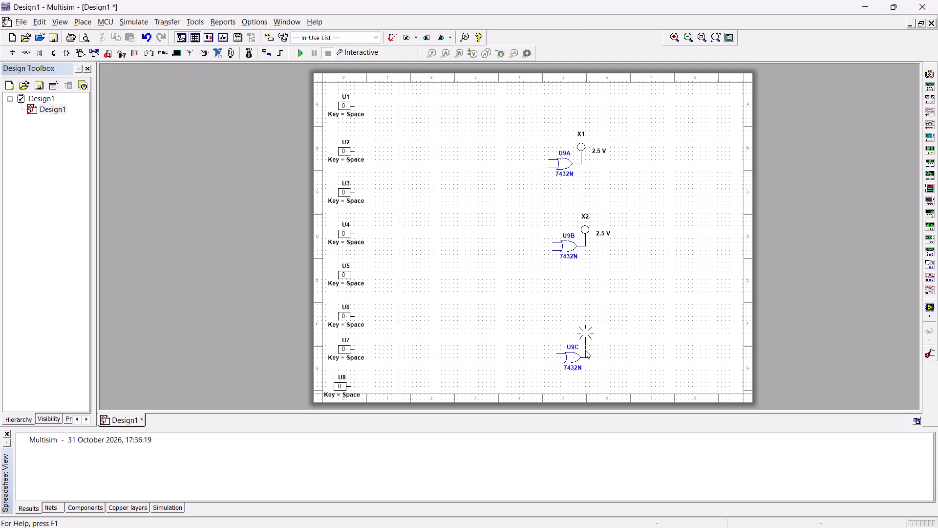
pyautogui.click(590, 356)
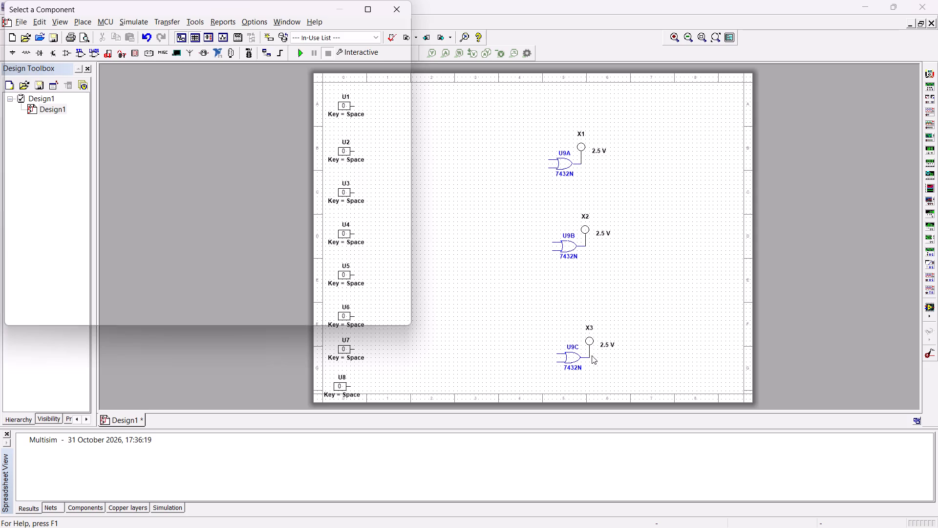
pyautogui.click(405, 13)
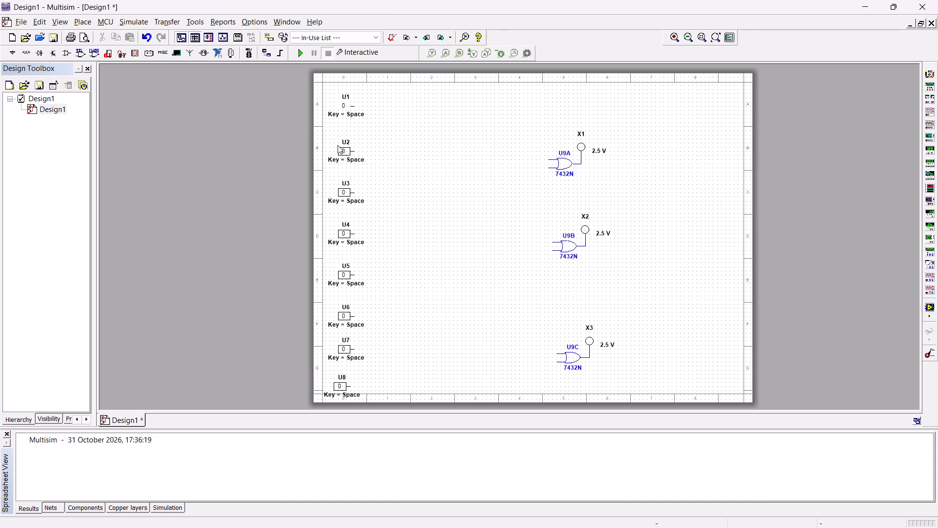
# Copy the topmost OR gate U9A, and cut it from the sheet.
pyautogui.click(353, 276)
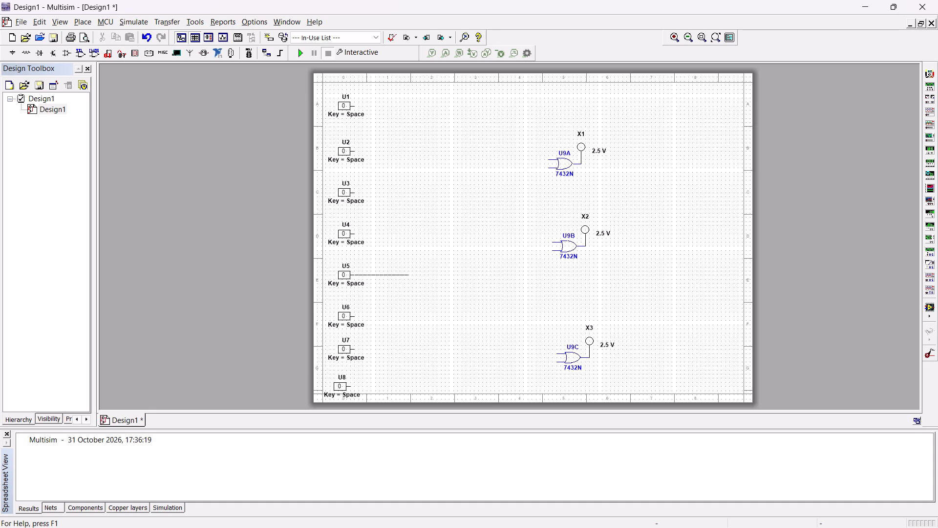
pyautogui.rightClick(414, 273)
pyautogui.click(561, 165)
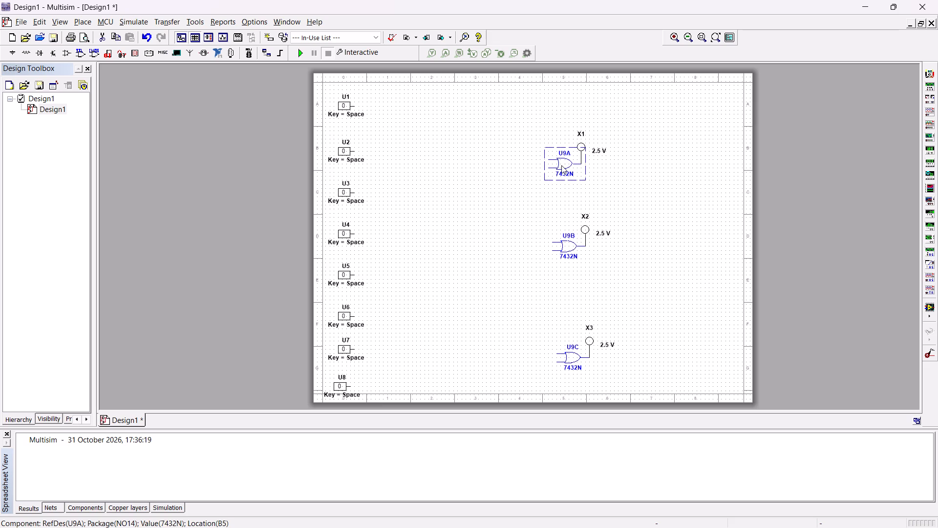
pyautogui.rightClick(561, 165)
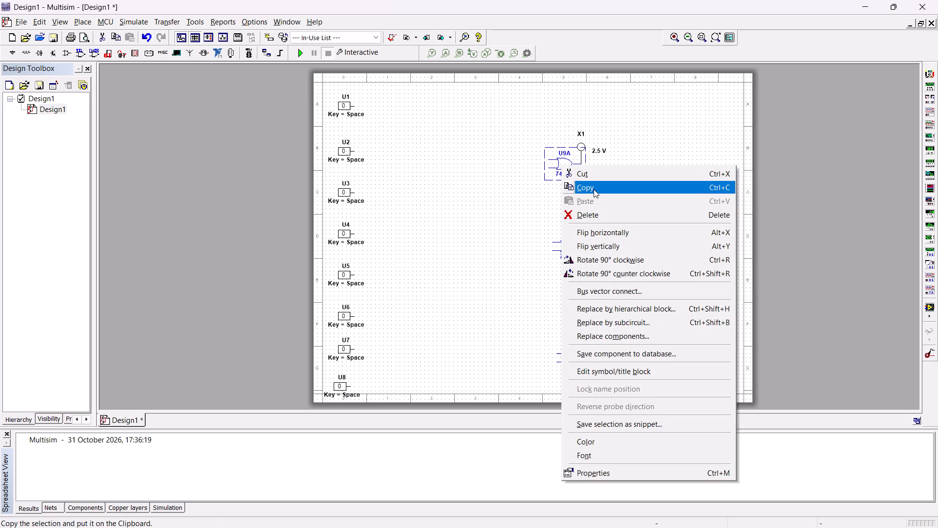
pyautogui.click(597, 183)
pyautogui.rightClick(562, 156)
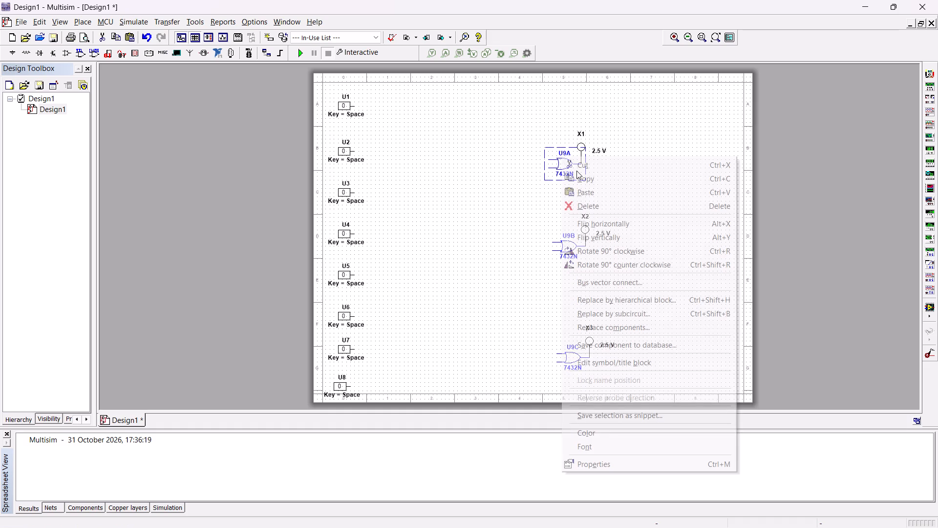
pyautogui.click(597, 167)
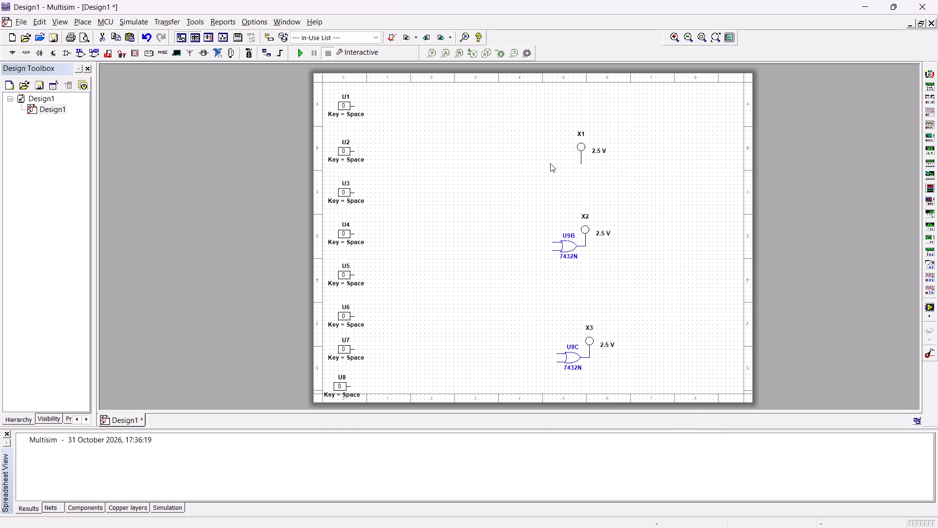
# Look up 7432N across all groups and in the TTL group, and check its gate sections B, C and D.
pyautogui.click(9, 49)
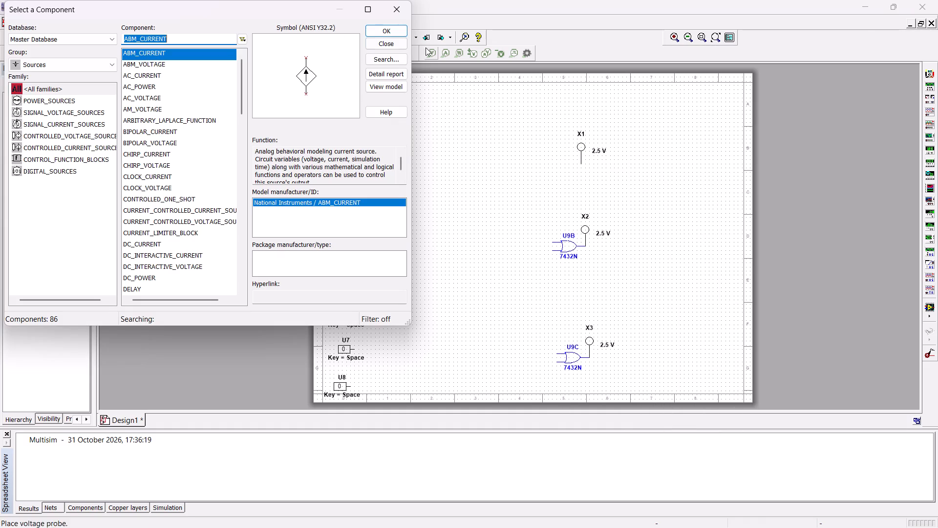
pyautogui.click(61, 66)
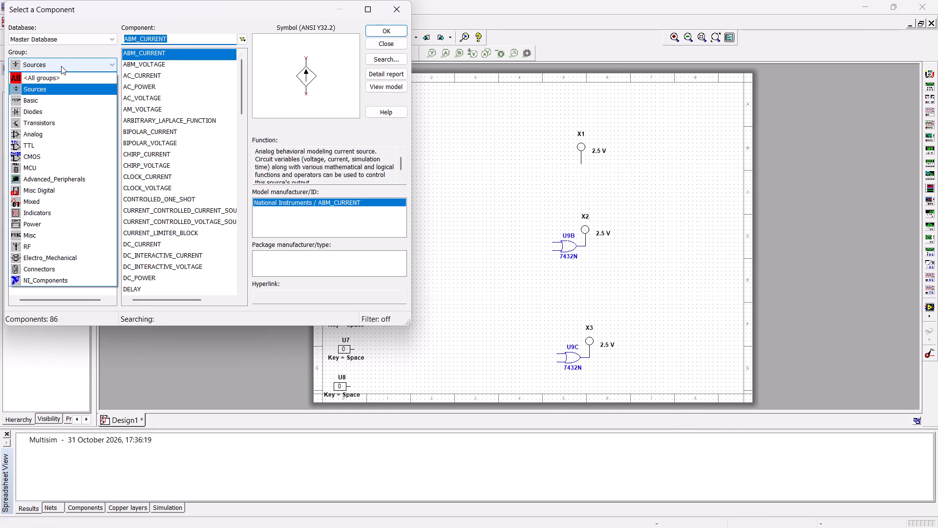
pyautogui.click(62, 77)
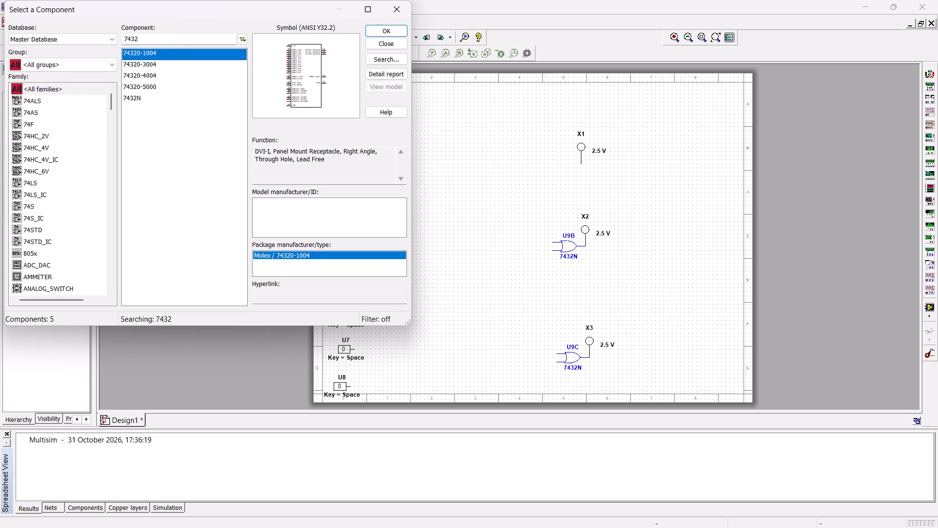
pyautogui.click(147, 97)
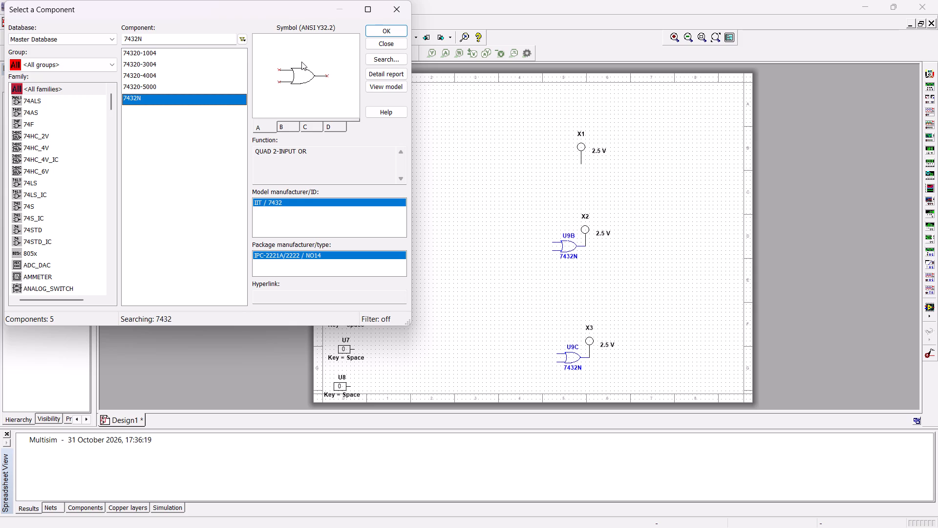
pyautogui.click(100, 63)
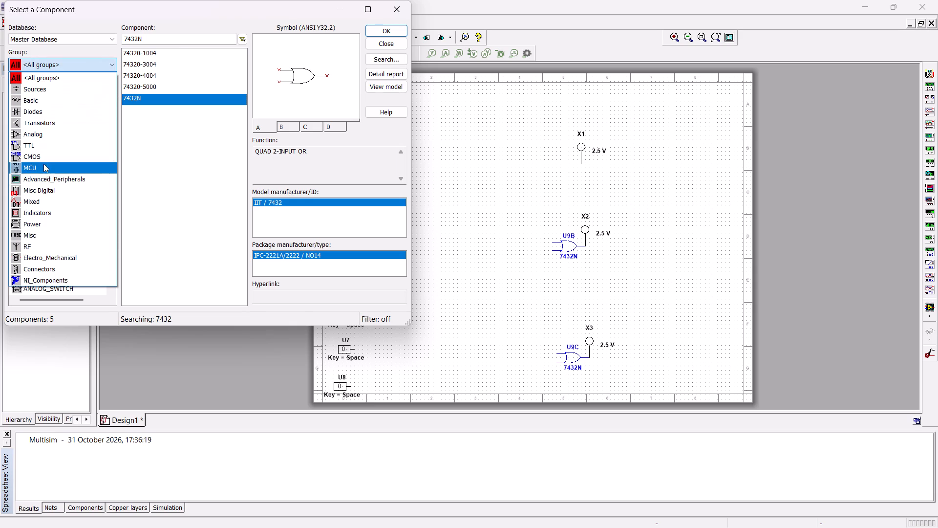
pyautogui.click(50, 150)
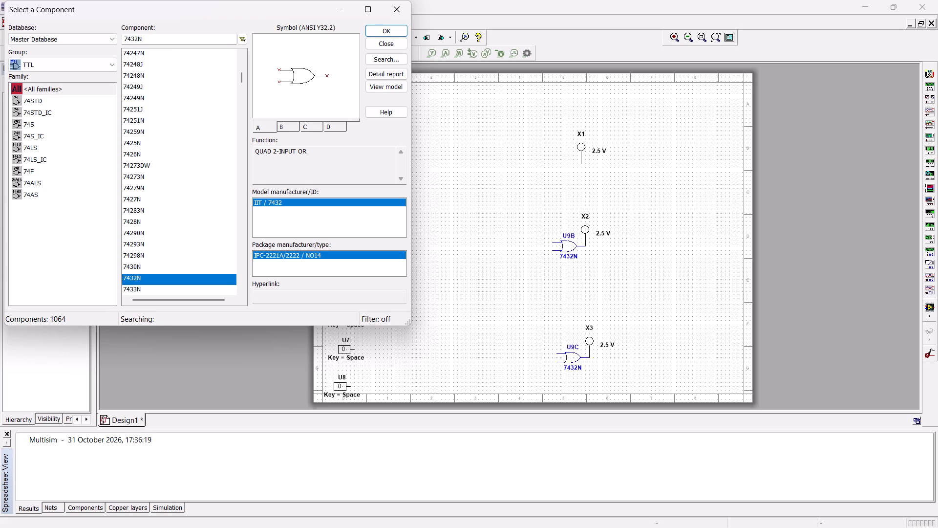
pyautogui.click(287, 125)
pyautogui.click(313, 128)
pyautogui.click(333, 125)
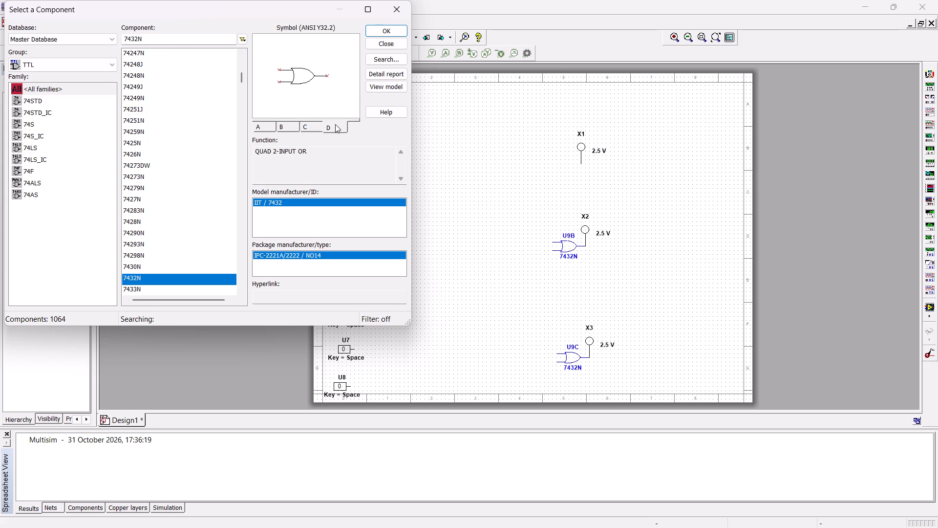
pyautogui.click(397, 10)
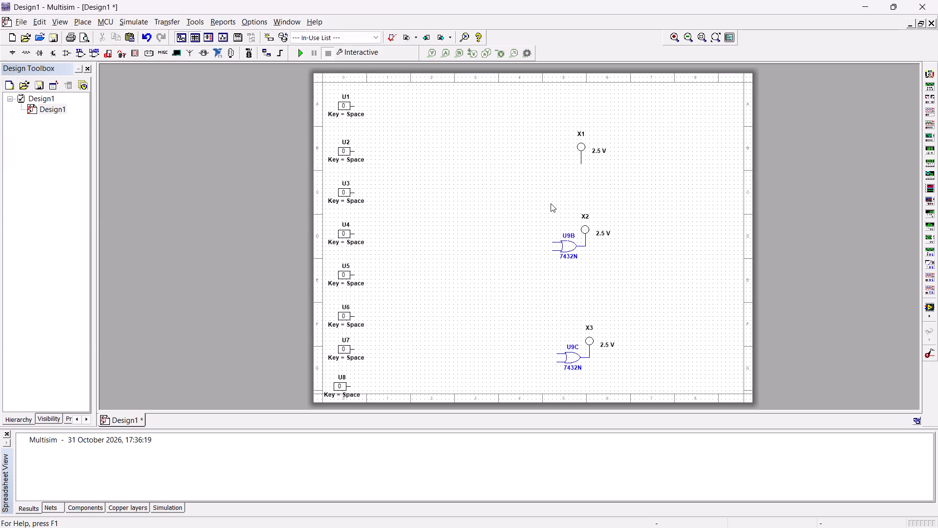
# Cut the two remaining OR gates, U9B and U9C, from the sheet, keeping the probes.
pyautogui.click(561, 246)
pyautogui.rightClick(561, 246)
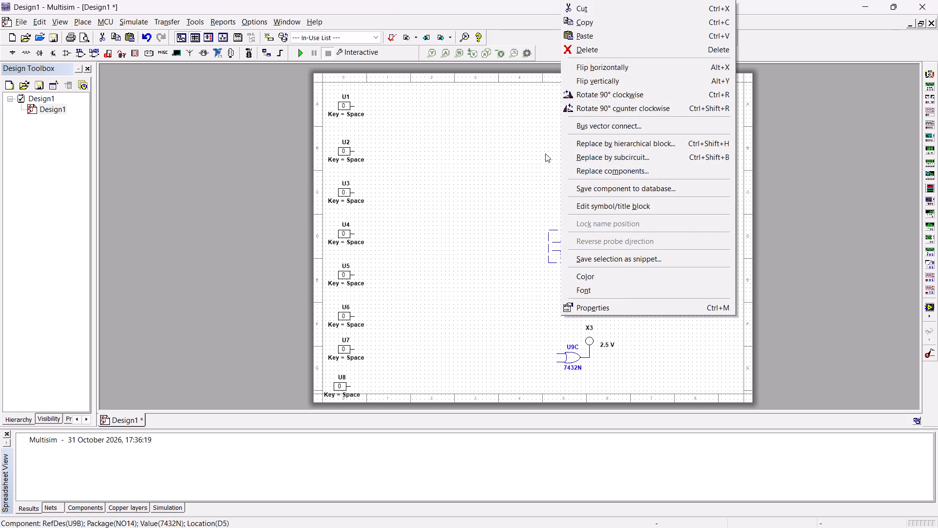
pyautogui.click(578, 9)
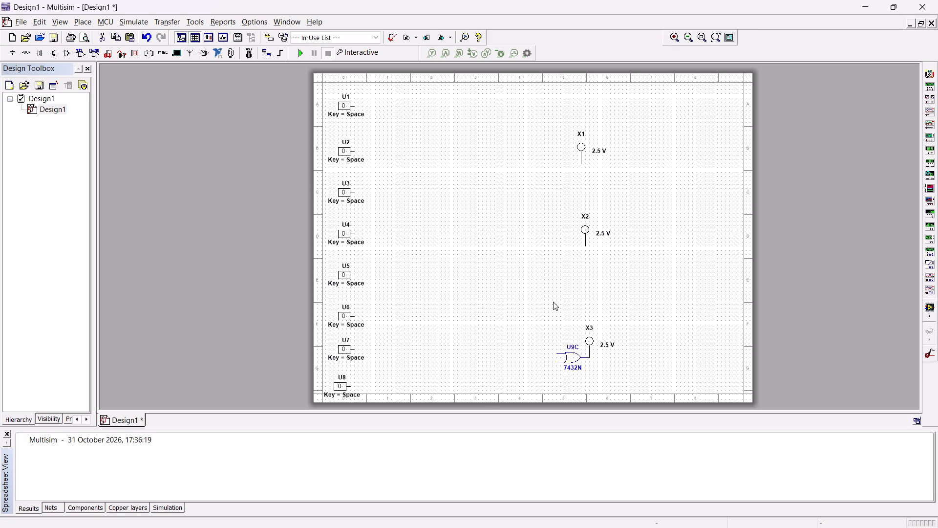
pyautogui.click(565, 360)
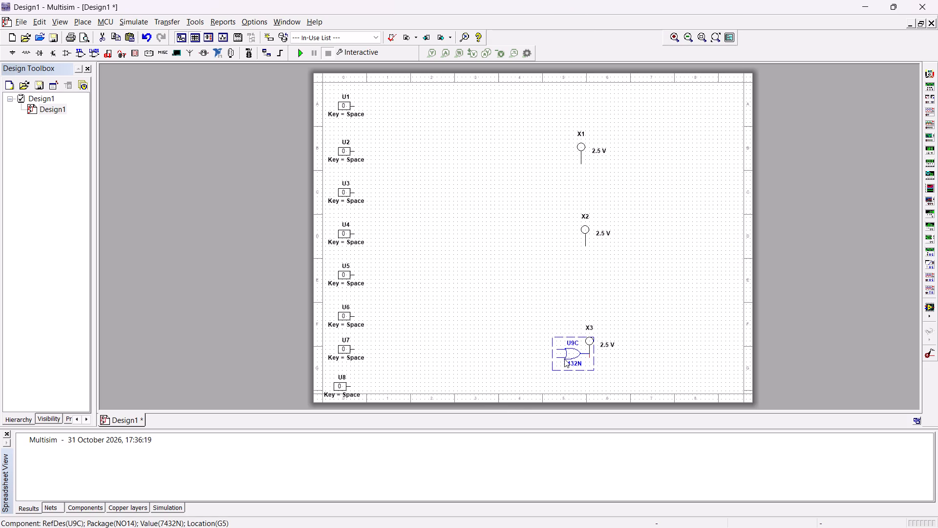
pyautogui.rightClick(564, 359)
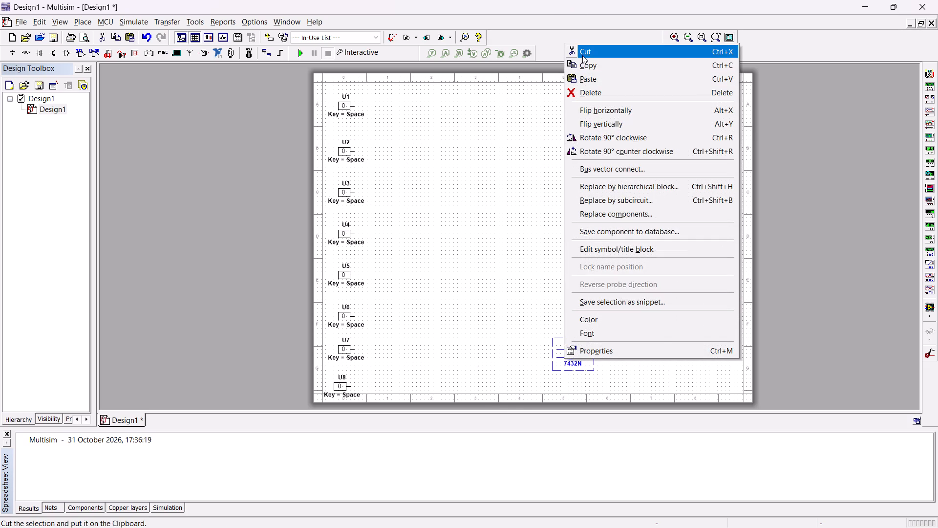
pyautogui.click(582, 55)
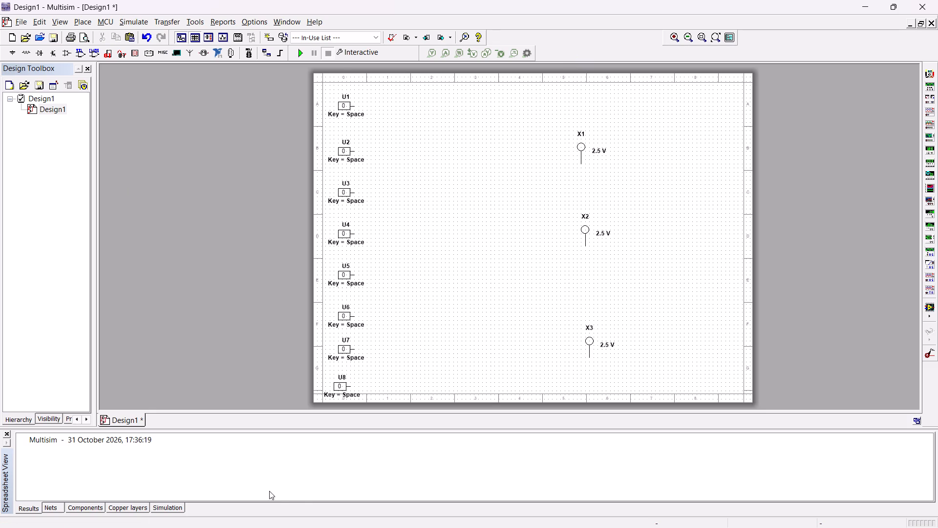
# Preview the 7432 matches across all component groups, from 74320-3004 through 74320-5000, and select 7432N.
pyautogui.click(8, 54)
pyautogui.click(80, 66)
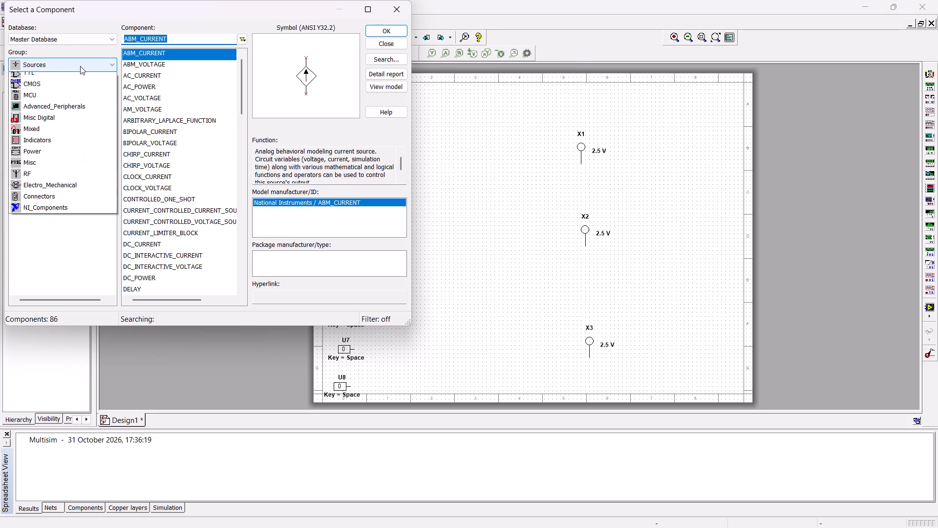
pyautogui.click(74, 76)
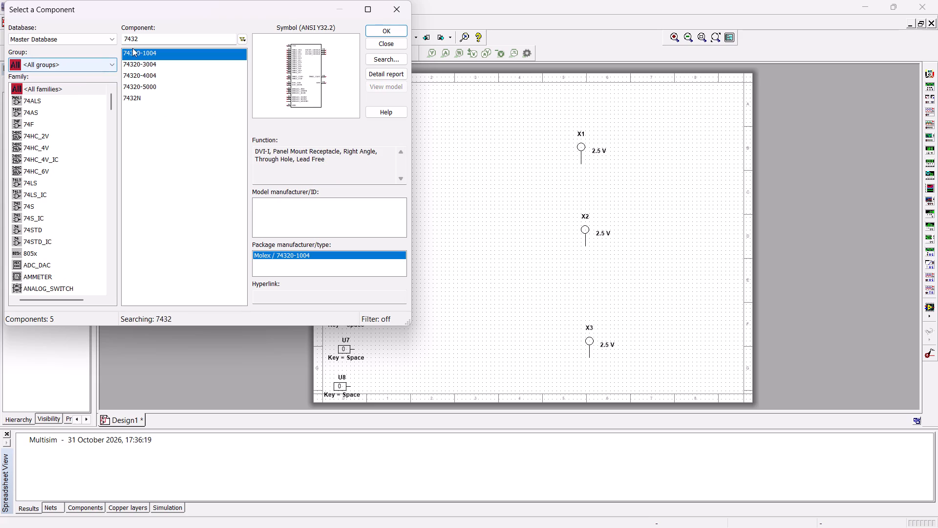
pyautogui.click(152, 38)
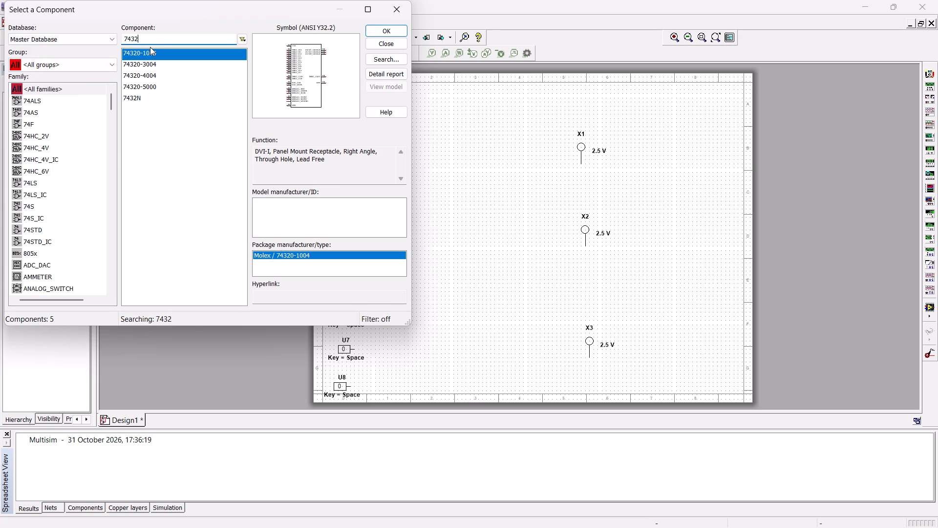
pyautogui.click(152, 63)
pyautogui.click(154, 72)
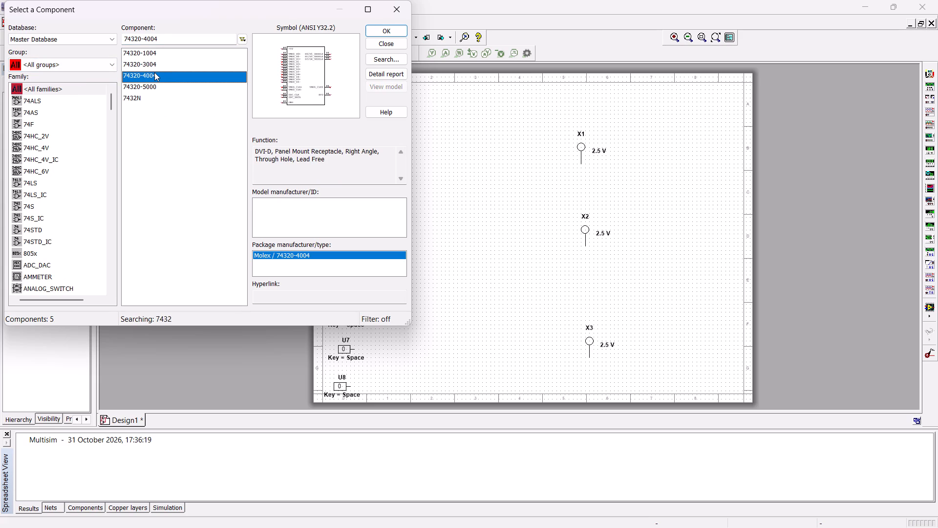
pyautogui.click(158, 89)
pyautogui.click(152, 98)
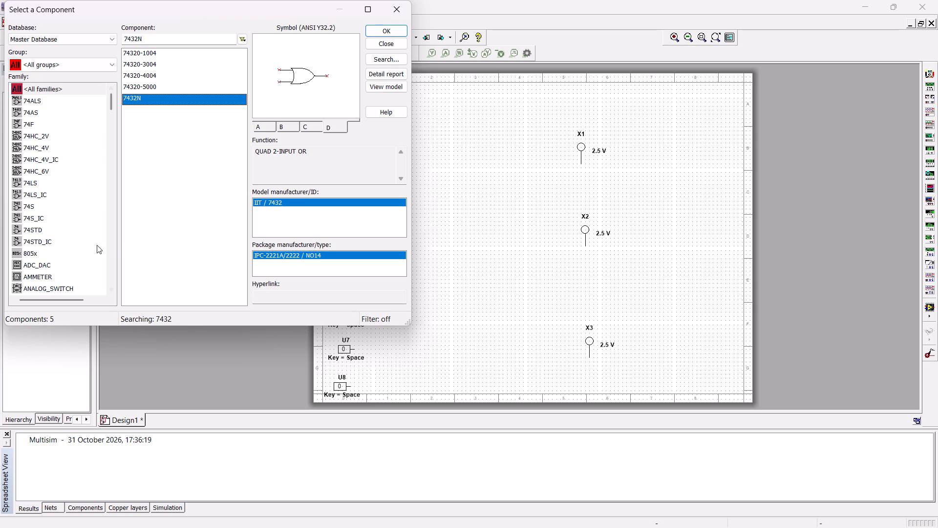
# Look through the component families with all groups shown, keeping the 7432 filter.
pyautogui.scroll(1, 31, 144)
pyautogui.scroll(-1, 31, 144)
pyautogui.scroll(1, 31, 144)
pyautogui.scroll(-2, 31, 144)
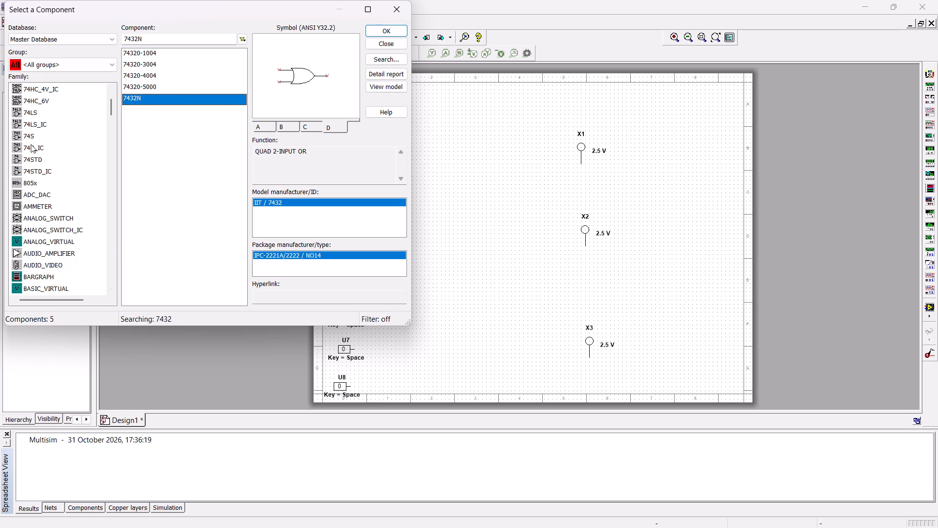
pyautogui.scroll(-3, 31, 144)
pyautogui.scroll(2, 31, 144)
pyautogui.scroll(-2, 31, 144)
pyautogui.scroll(3, 31, 144)
pyautogui.scroll(-4, 31, 144)
pyautogui.scroll(6, 31, 144)
pyautogui.scroll(-1, 31, 144)
pyautogui.scroll(2, 30, 144)
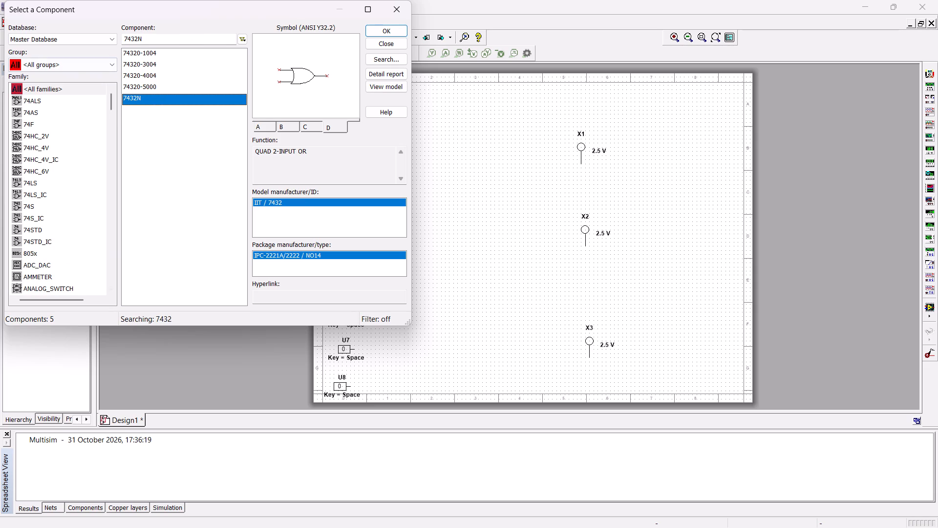
pyautogui.click(93, 62)
pyautogui.click(66, 81)
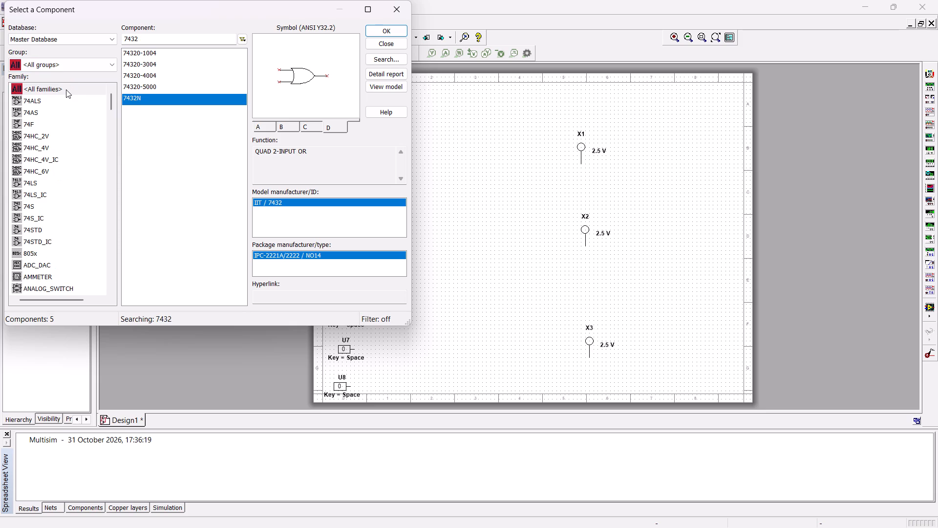
pyautogui.click(64, 62)
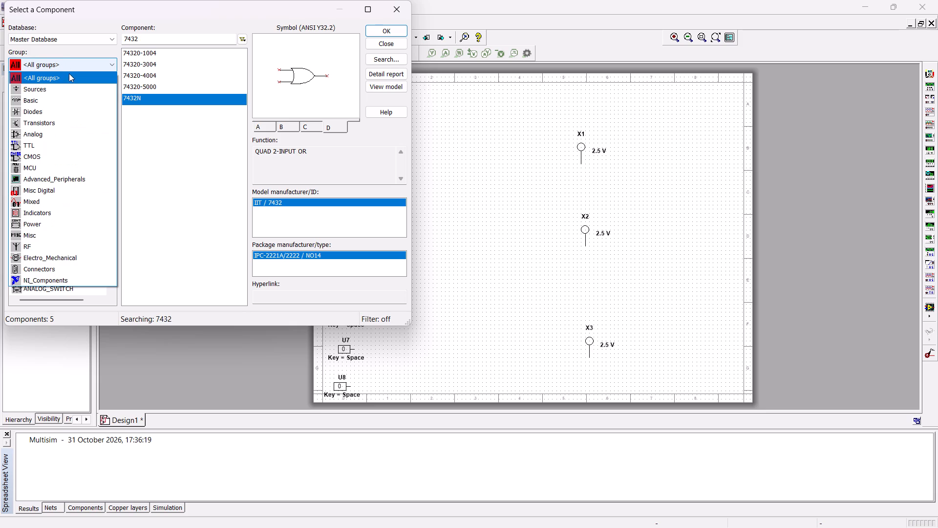
pyautogui.click(70, 75)
# Clear the component filter, search all groups and families for 7432 again, and select 7432N.
pyautogui.click(149, 38)
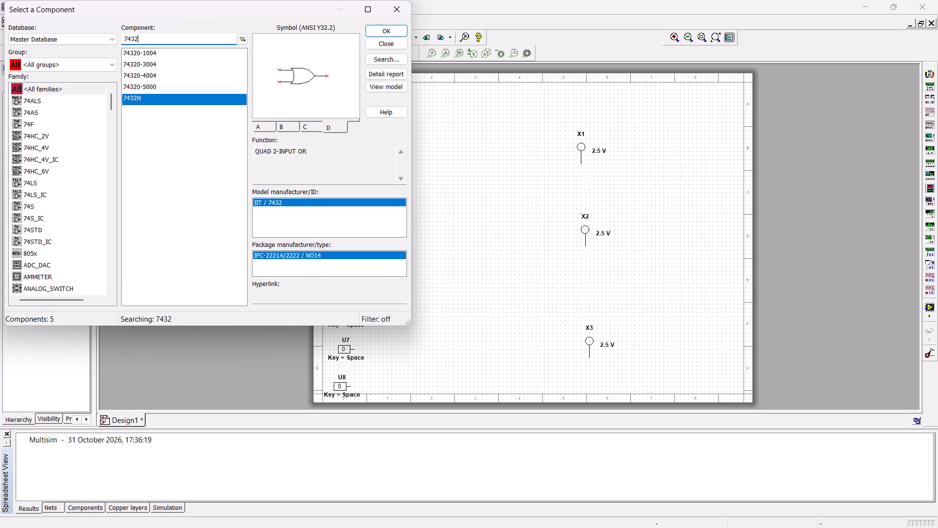
pyautogui.press('BackSpace')
pyautogui.press('BackSpace')
pyautogui.press('BackSpace')
pyautogui.press('BackSpace')
pyautogui.press('BackSpace')
pyautogui.press('BackSpace')
pyautogui.press('BackSpace')
pyautogui.press('BackSpace')
pyautogui.press('BackSpace')
pyautogui.press('BackSpace')
pyautogui.press('BackSpace')
pyautogui.press('BackSpace')
pyautogui.press('BackSpace')
pyautogui.press('BackSpace')
pyautogui.press('BackSpace')
pyautogui.press('BackSpace')
pyautogui.press('BackSpace')
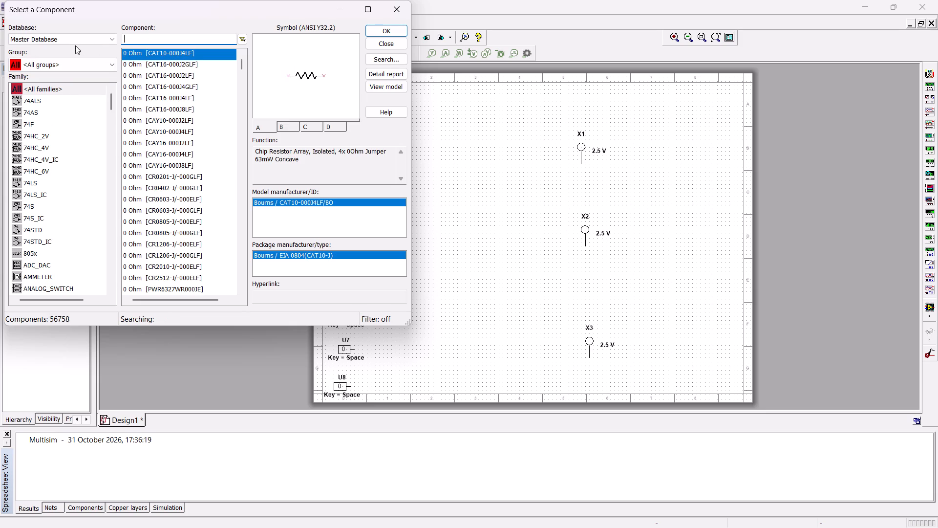
pyautogui.click(58, 87)
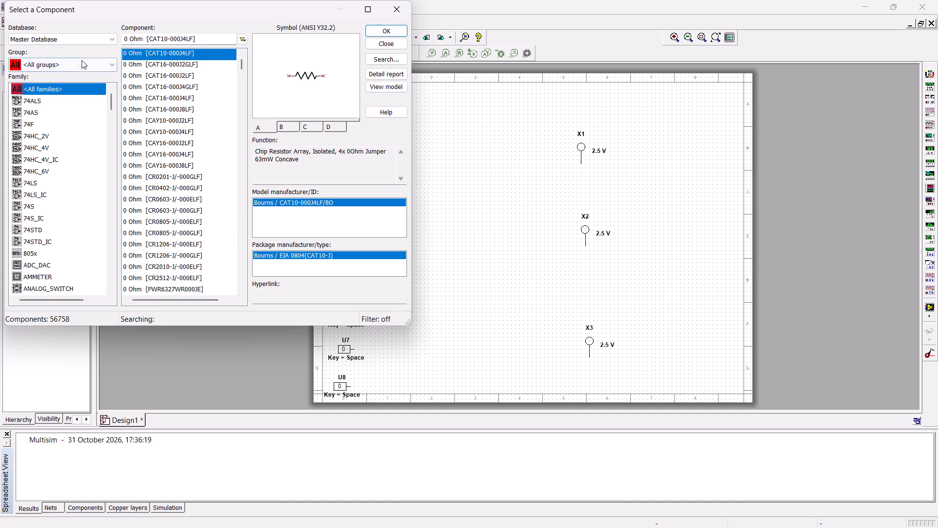
pyautogui.click(210, 38)
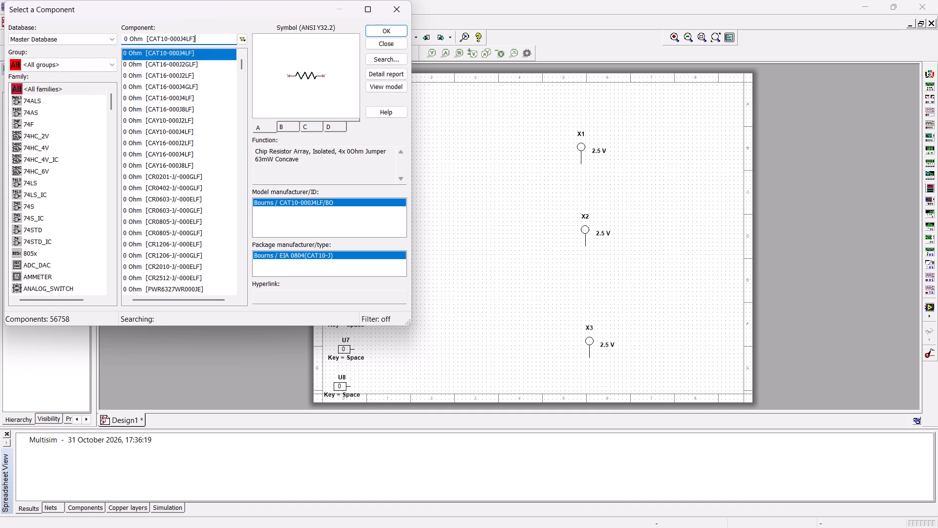
pyautogui.moveTo(193, 40); pyautogui.dragTo(116, 54)
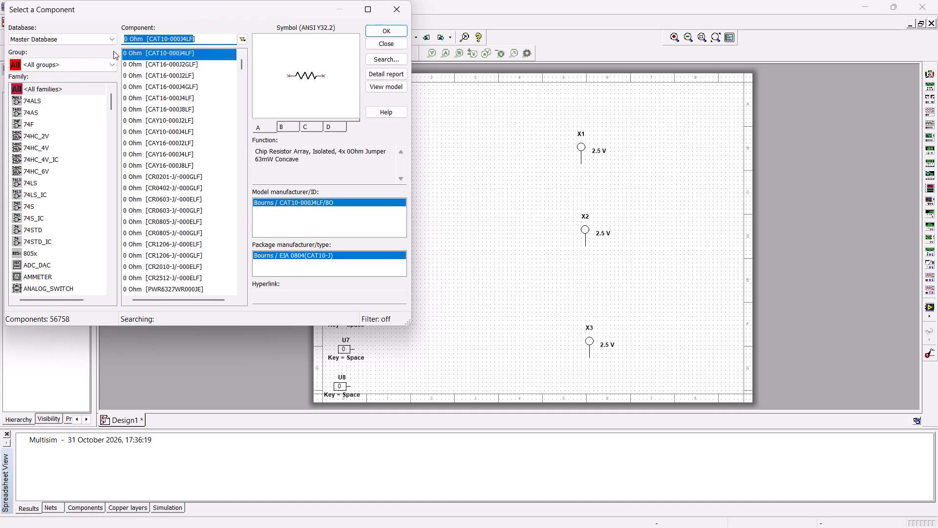
pyautogui.press('Delete')
pyautogui.click(132, 40)
pyautogui.press('BackSpace')
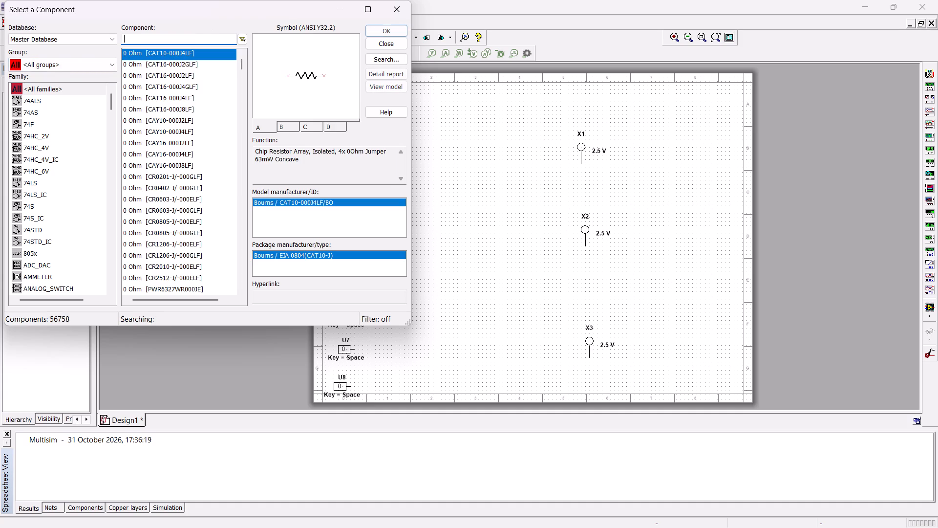
pyautogui.write('7432')
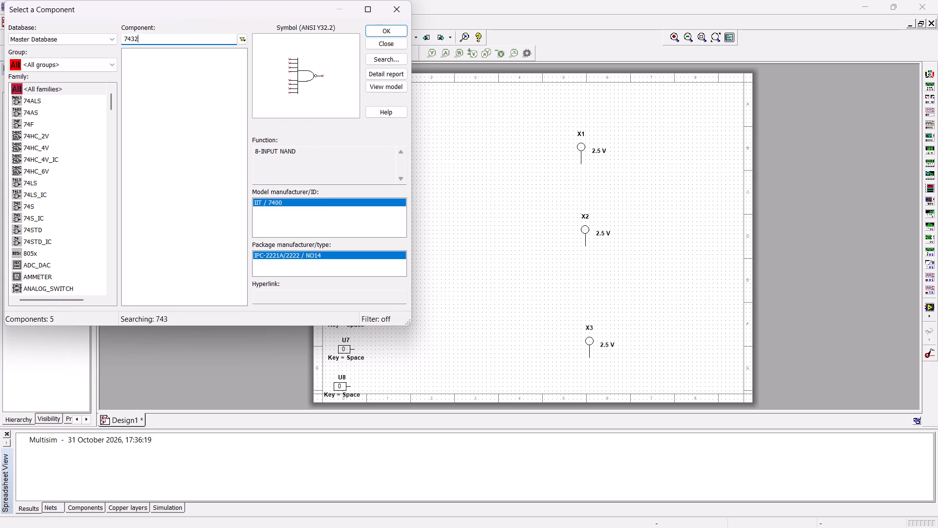
pyautogui.click(154, 98)
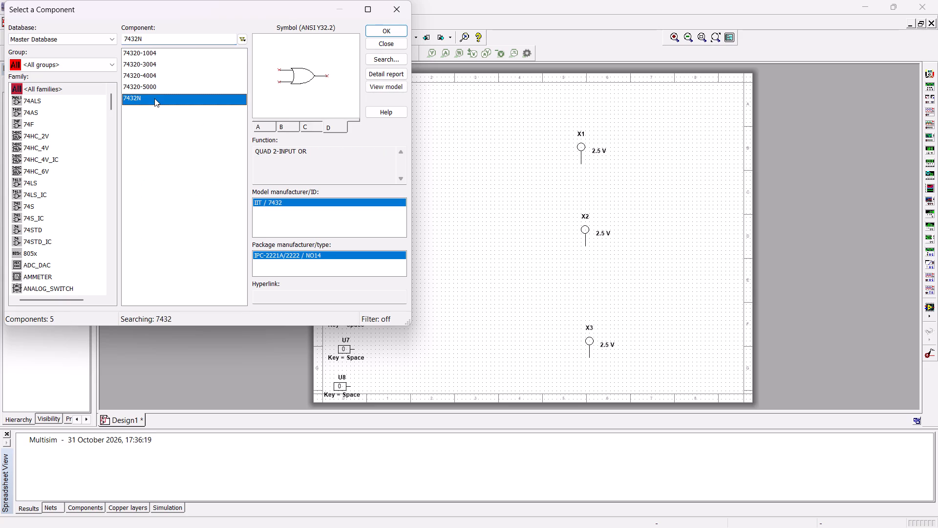
# Look through the component families of all groups with the 7432 filter kept, and close the component browser without placing anything.
pyautogui.click(73, 64)
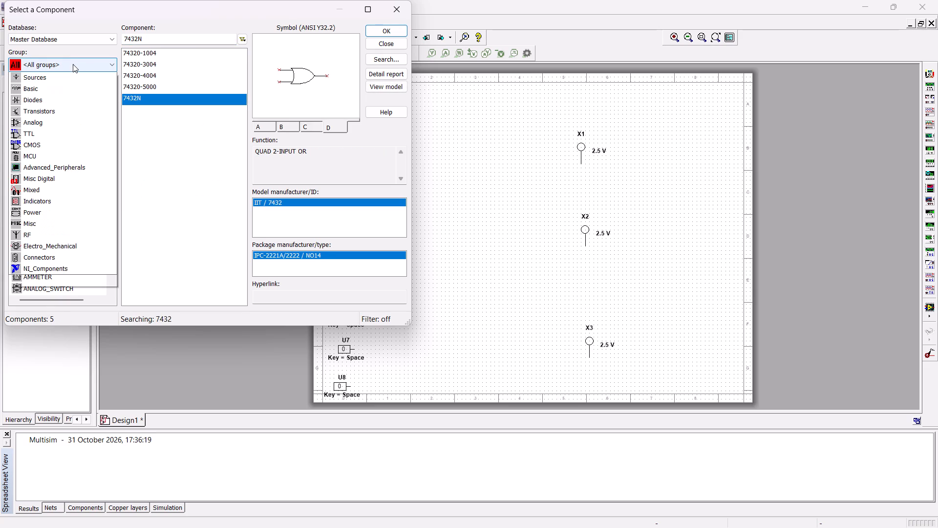
pyautogui.click(73, 65)
pyautogui.click(73, 93)
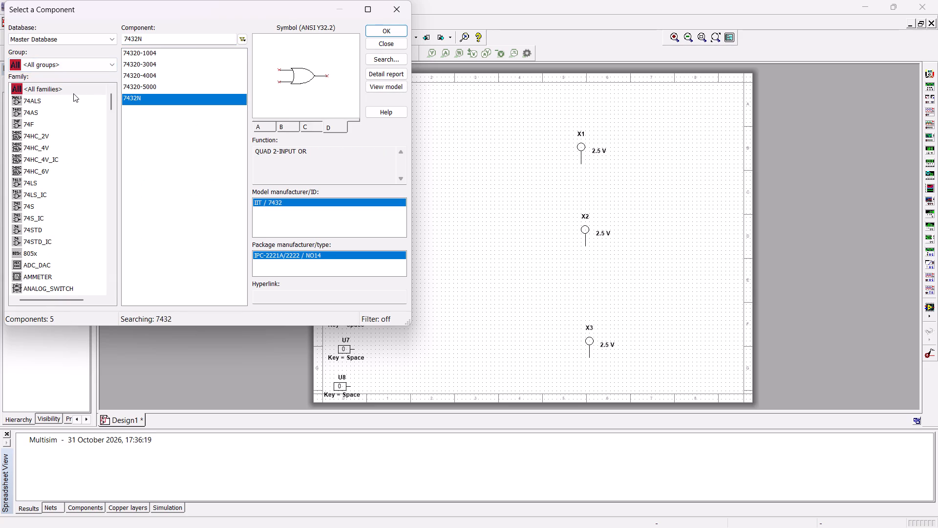
pyautogui.scroll(1, 73, 98)
pyautogui.scroll(-3, 73, 99)
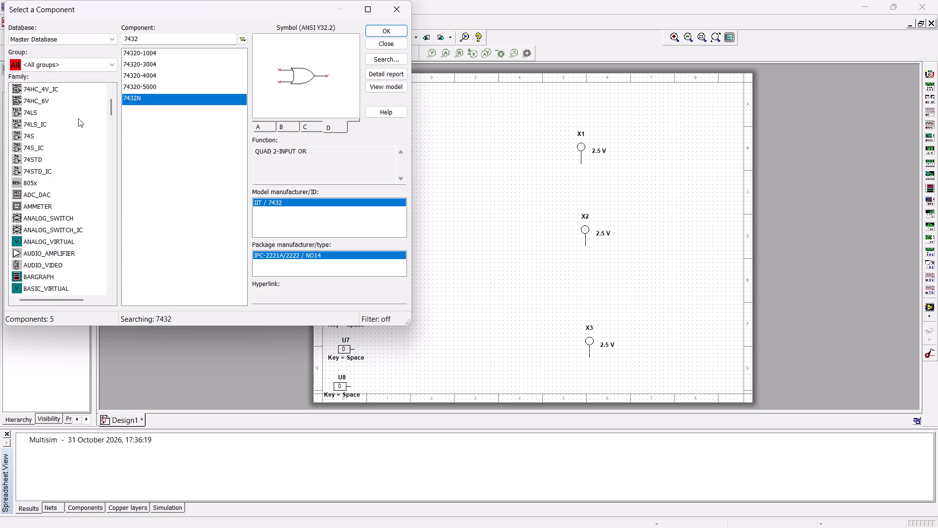
pyautogui.scroll(-1, 79, 115)
pyautogui.scroll(1, 79, 115)
pyautogui.scroll(-4, 79, 115)
pyautogui.scroll(5, 83, 110)
pyautogui.scroll(-1, 83, 110)
pyautogui.scroll(1, 84, 114)
pyautogui.scroll(-8, 84, 114)
pyautogui.scroll(1, 84, 137)
pyautogui.scroll(-2, 84, 137)
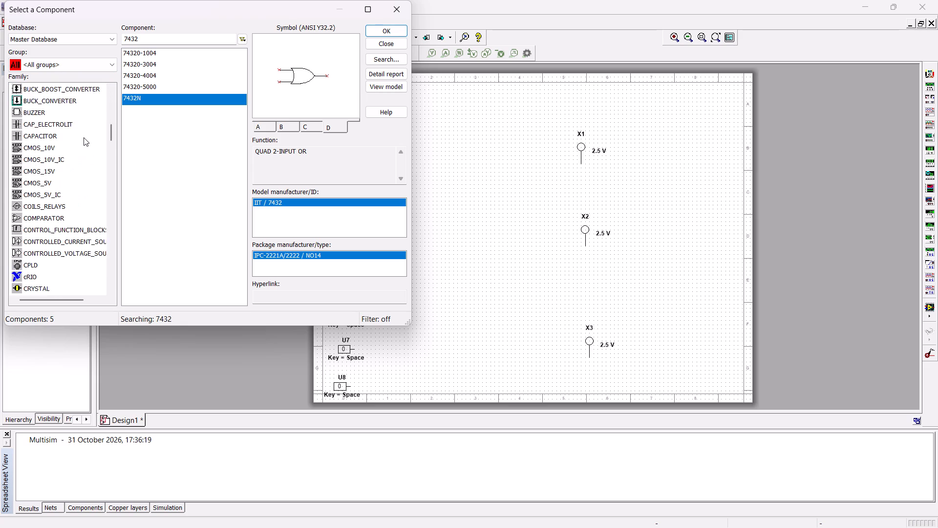
pyautogui.scroll(-1, 84, 138)
pyautogui.click(389, 12)
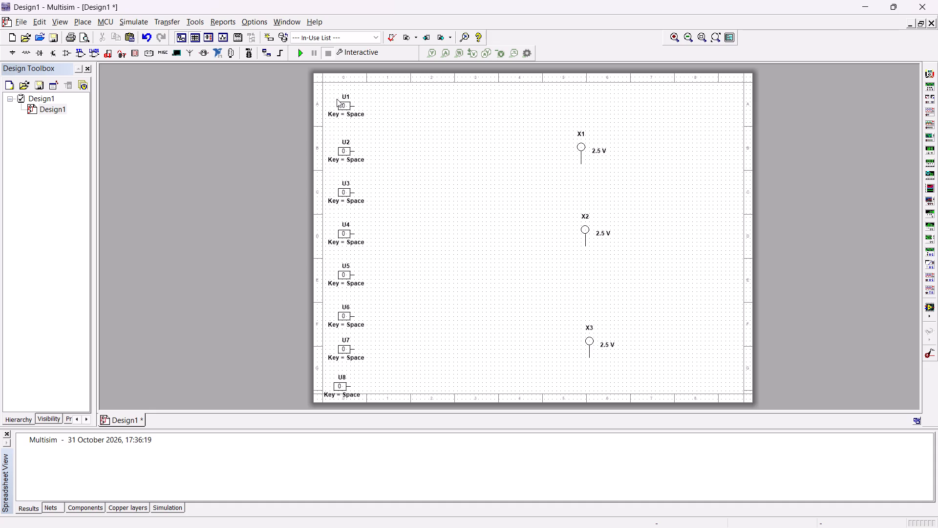
# Delete the digital constants U1, U3, U5 and U7 and the probe X1 from the sheet.
pyautogui.click(337, 98)
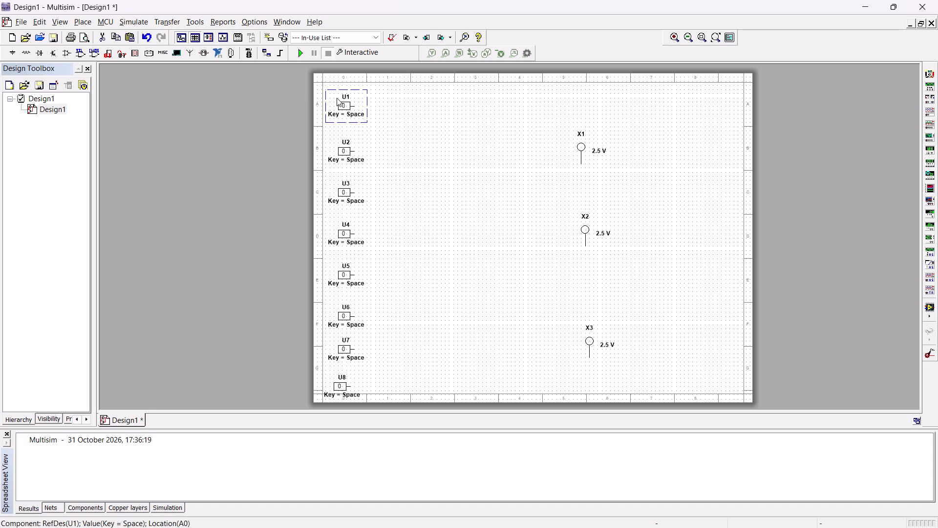
pyautogui.press('Delete')
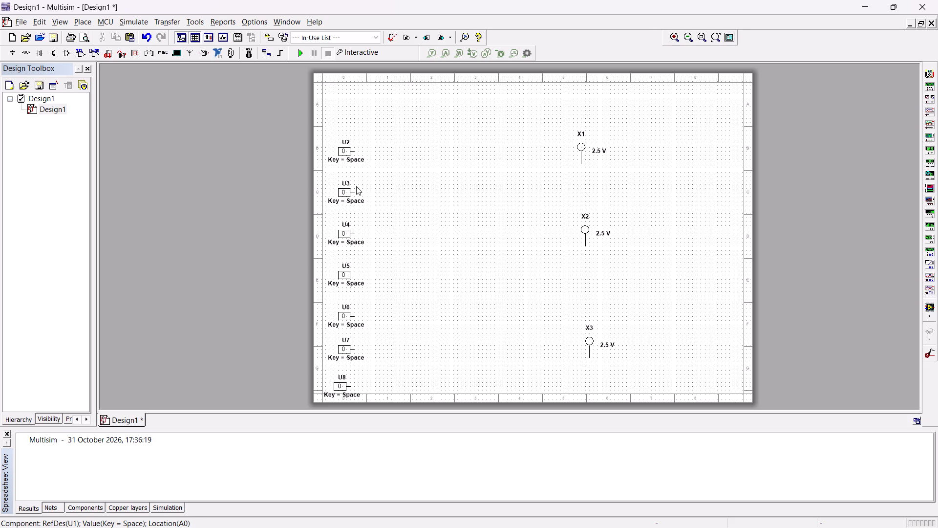
pyautogui.click(356, 186)
pyautogui.press('Delete')
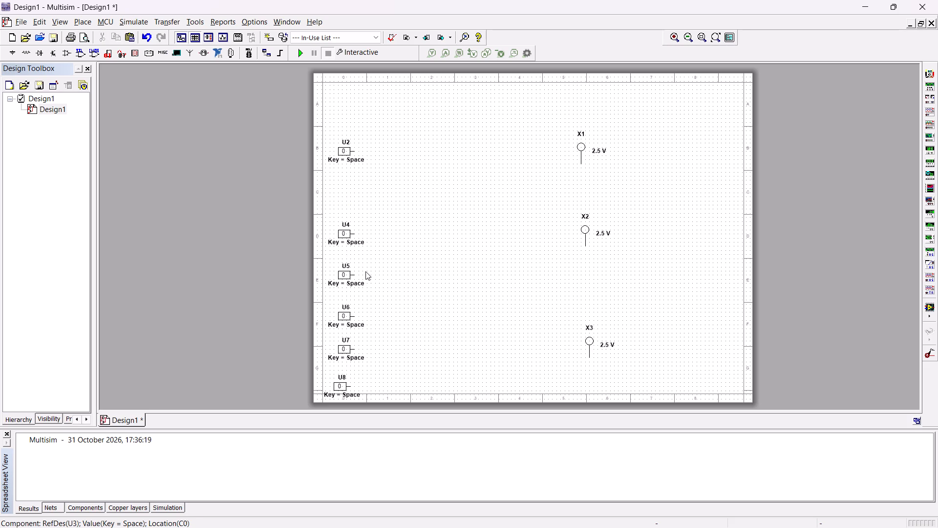
pyautogui.click(365, 272)
pyautogui.press('Delete')
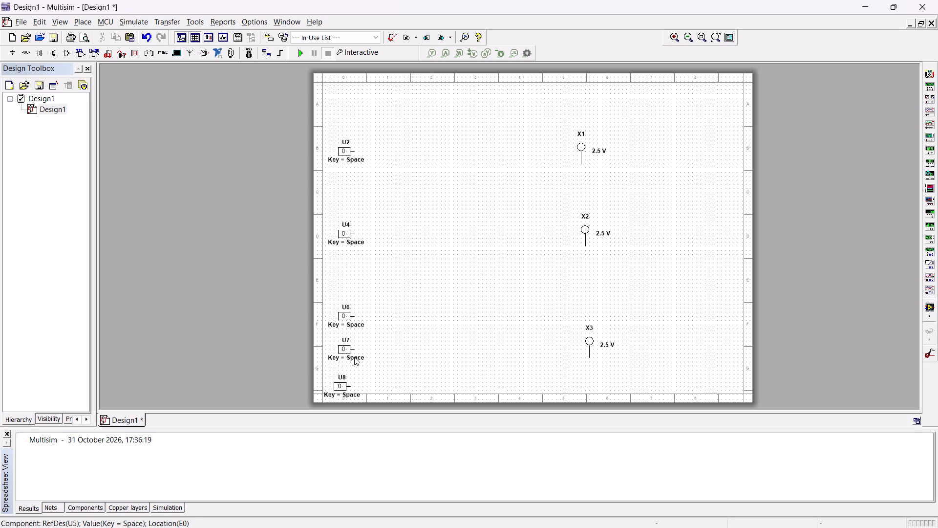
pyautogui.click(357, 346)
pyautogui.press('Delete')
pyautogui.click(585, 165)
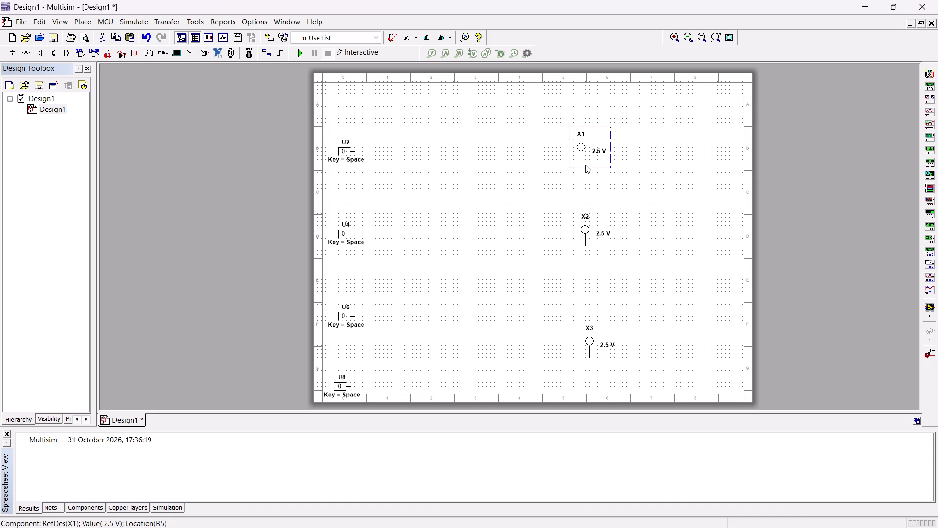
pyautogui.press('Delete')
# Place two 7432N OR gates from the TTL group, section A near probe X2 and section B of the same chip near probe X3.
pyautogui.click(7, 53)
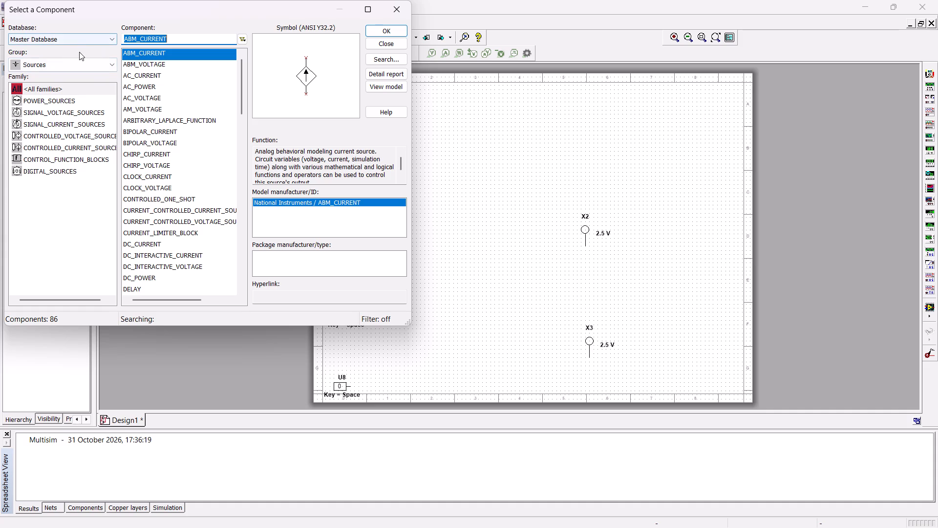
pyautogui.click(70, 62)
pyautogui.click(40, 142)
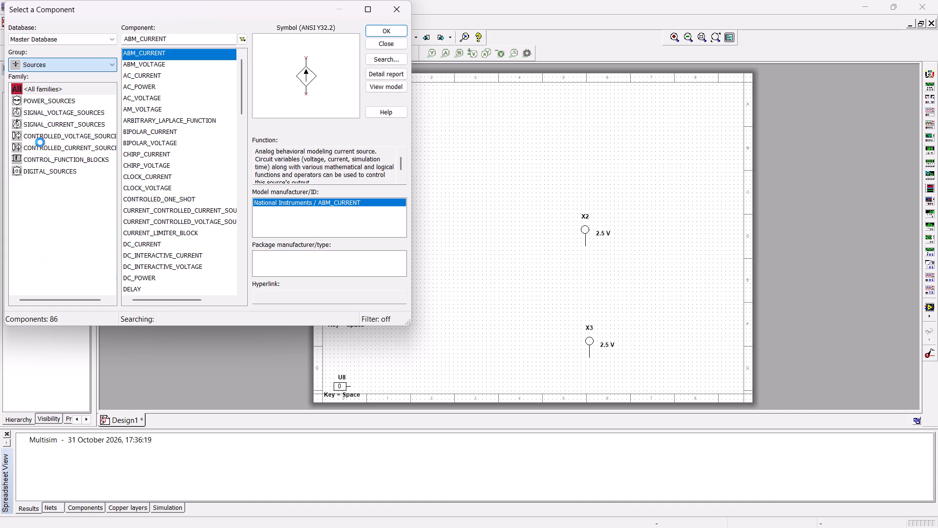
pyautogui.click(156, 37)
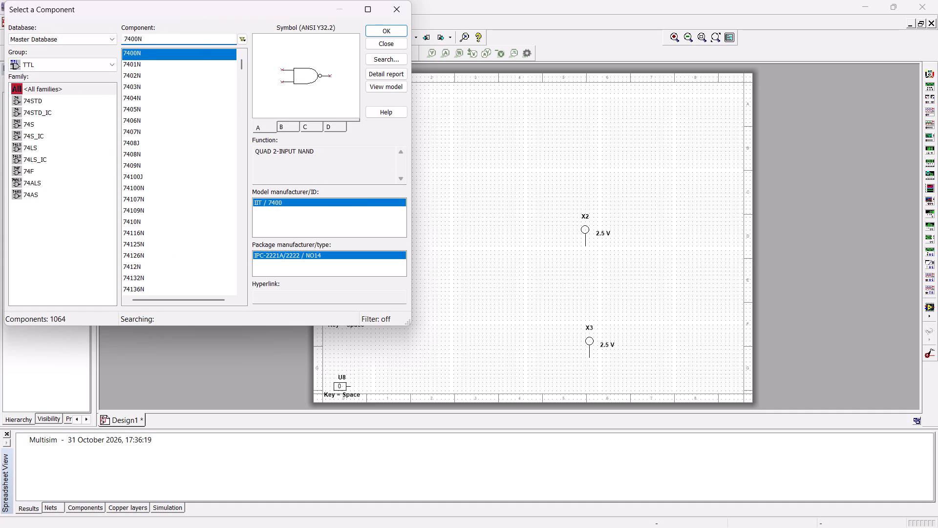
pyautogui.press('BackSpace')
pyautogui.press('BackSpace')
pyautogui.press('BackSpace')
pyautogui.write('32')
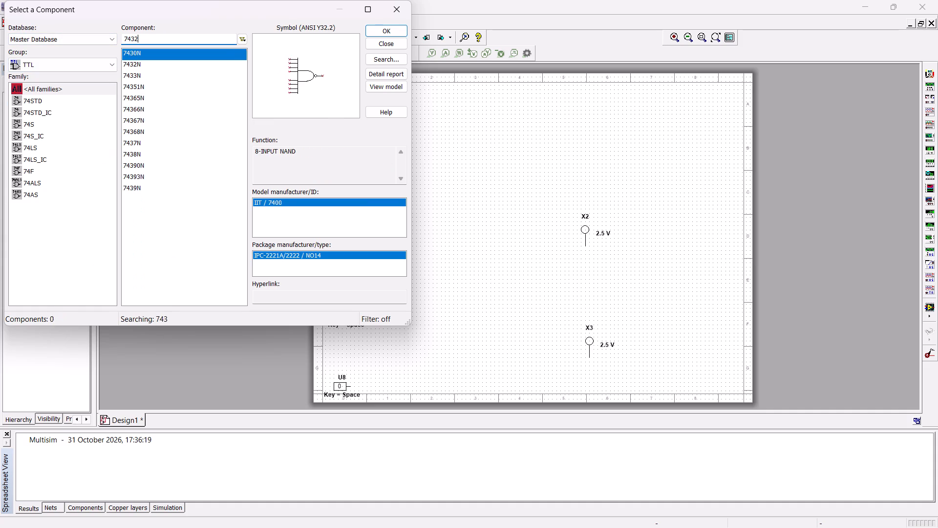
pyautogui.click(371, 31)
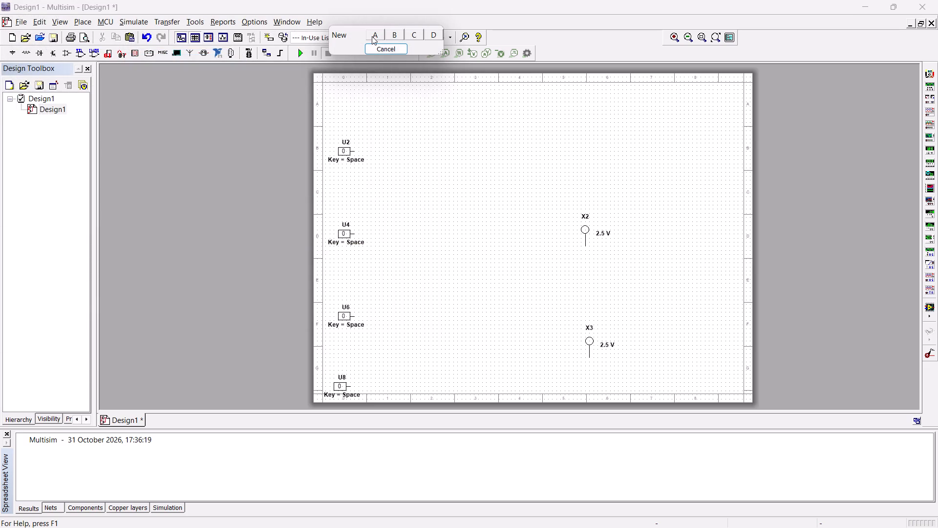
pyautogui.moveTo(372, 35); pyautogui.dragTo(376, 39)
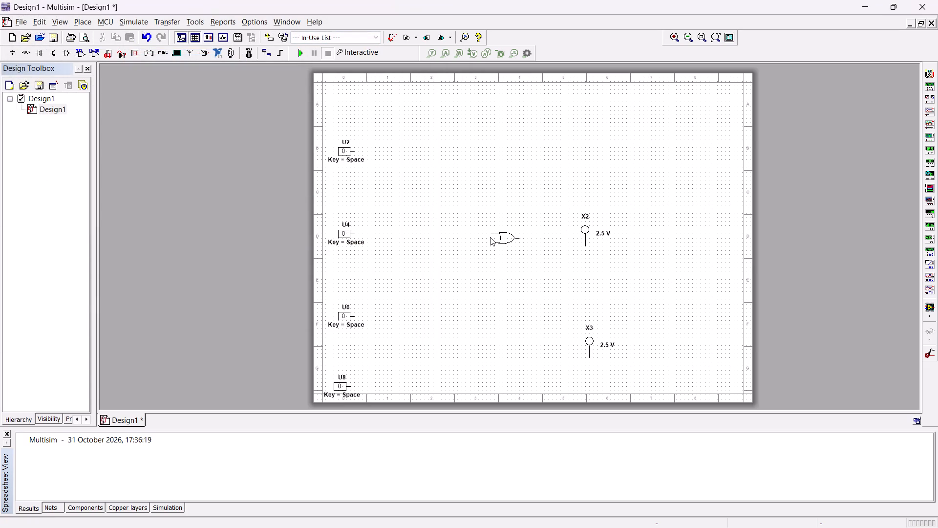
pyautogui.click(490, 218)
pyautogui.moveTo(494, 224); pyautogui.dragTo(498, 228)
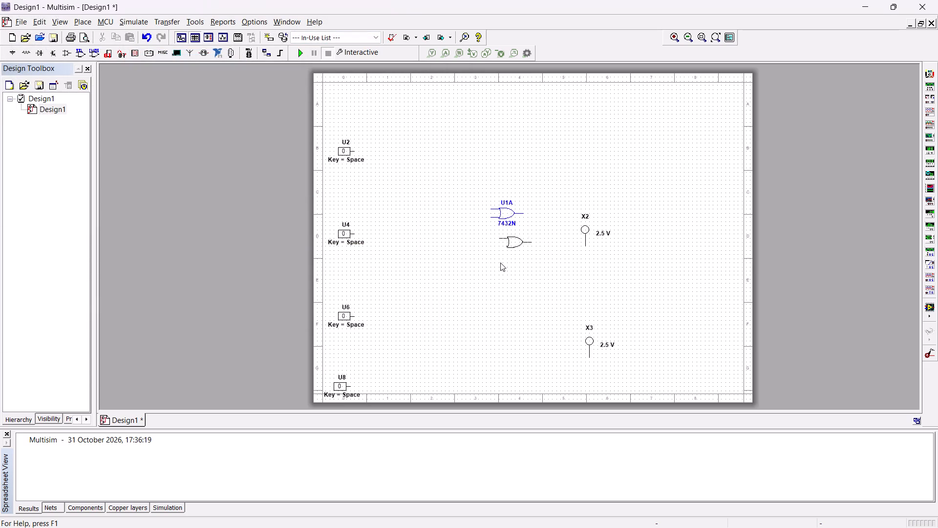
pyautogui.click(508, 357)
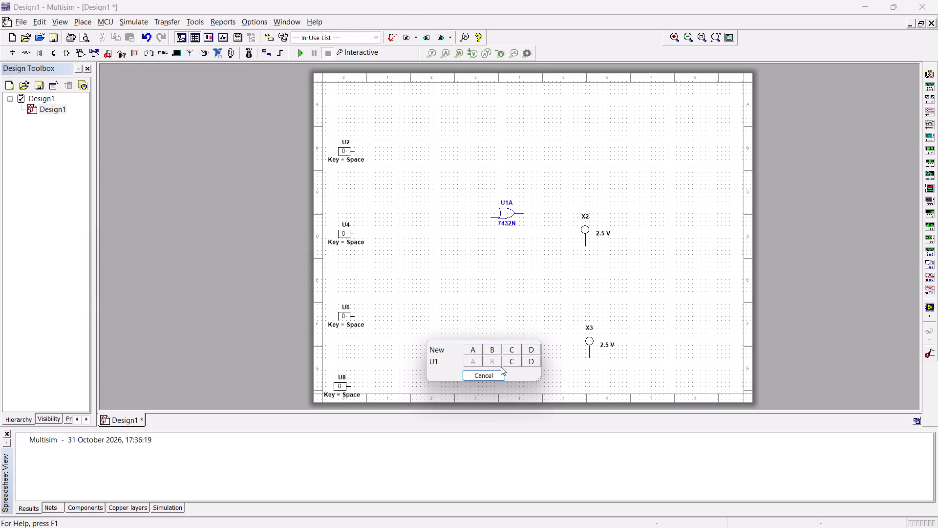
pyautogui.click(485, 374)
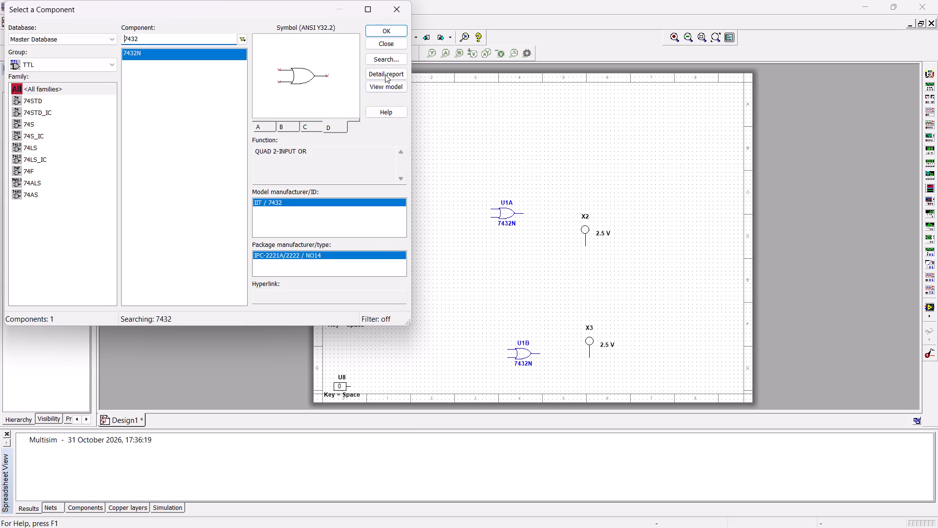
pyautogui.click(392, 4)
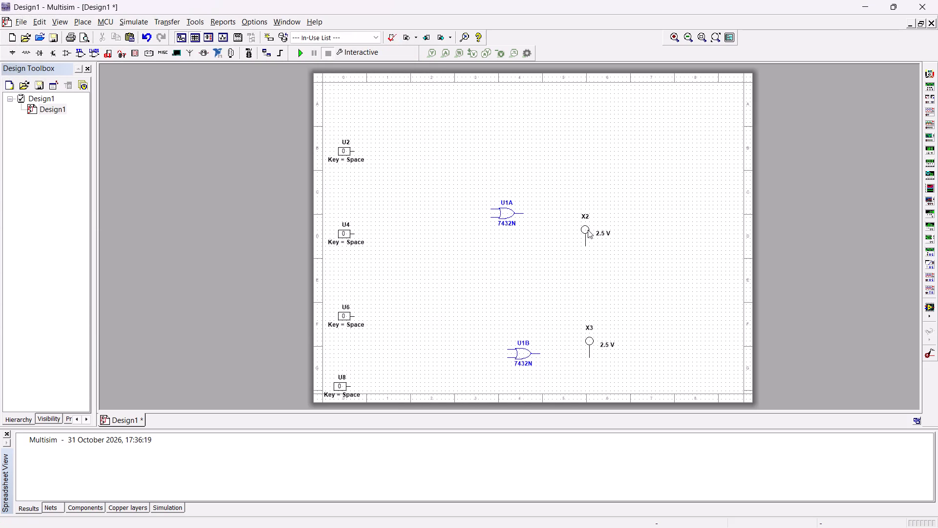
# Move probes X2 and X3 closer to the OR gates, wiring U1A's output to X2 and U1B's output to X3.
pyautogui.moveTo(586, 229); pyautogui.dragTo(541, 182)
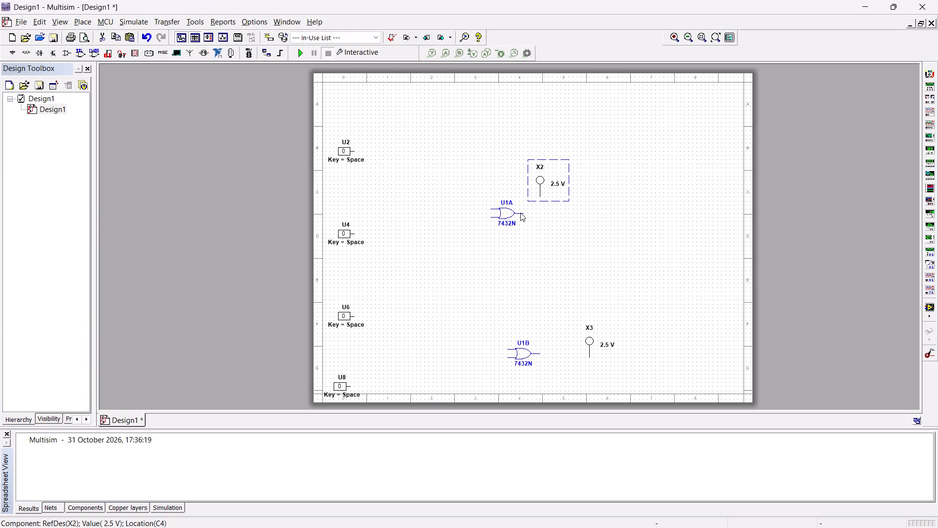
pyautogui.click(524, 213)
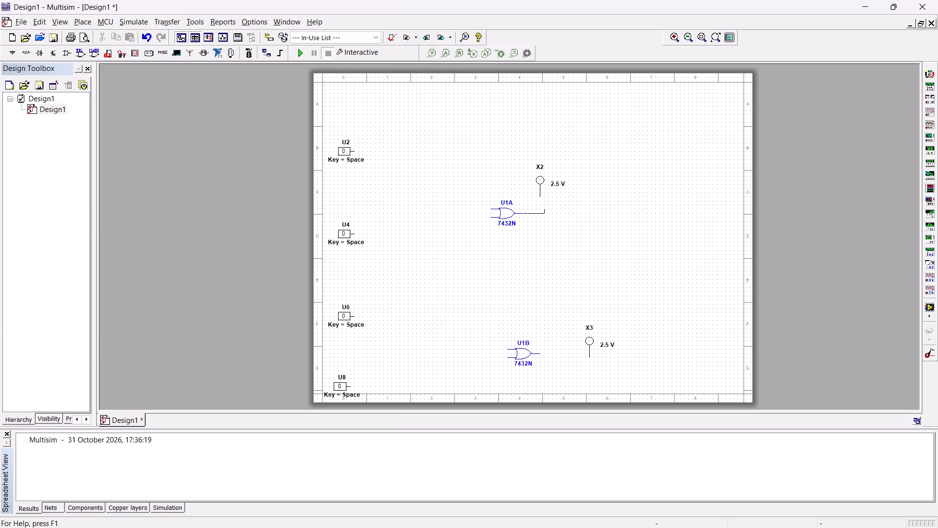
pyautogui.click(541, 198)
pyautogui.moveTo(589, 345); pyautogui.dragTo(578, 327)
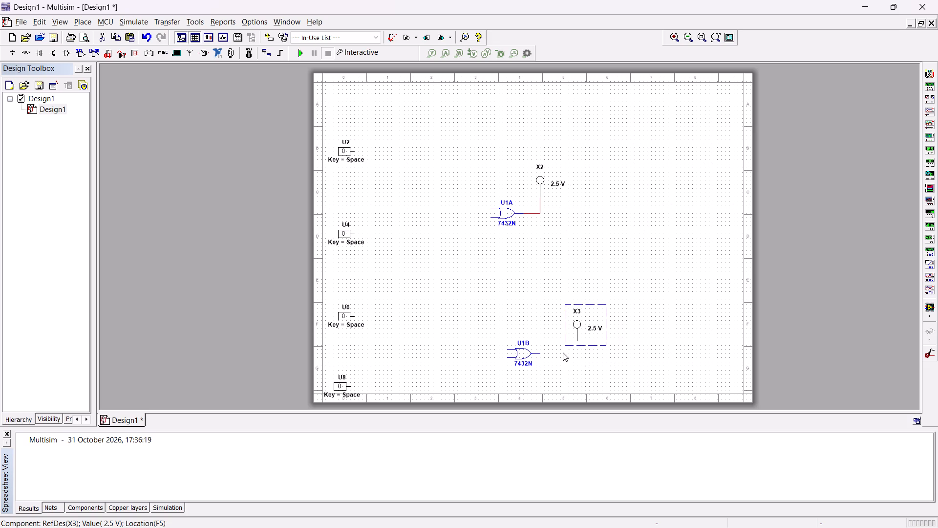
pyautogui.click(540, 353)
pyautogui.click(578, 339)
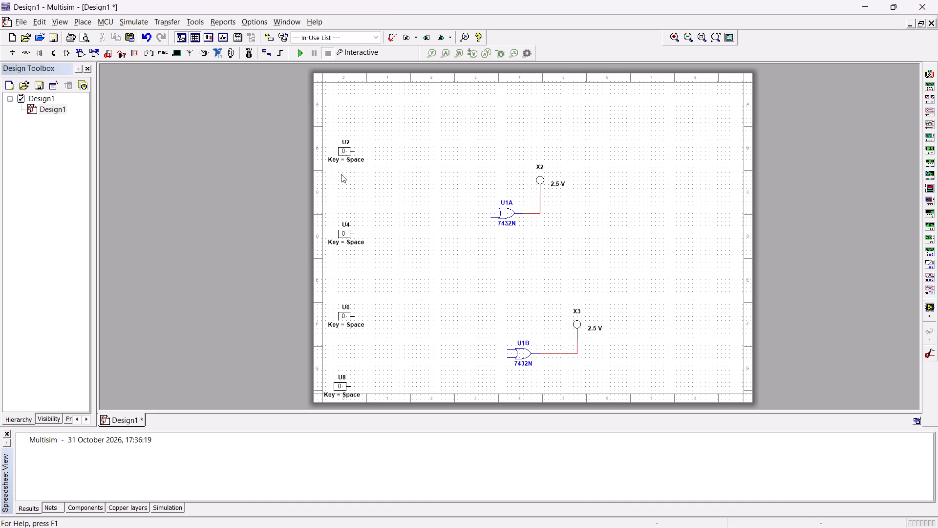
# Wire digital constant U2 to the upper input of OR gate U1A and U4 to its lower input.
pyautogui.click(355, 152)
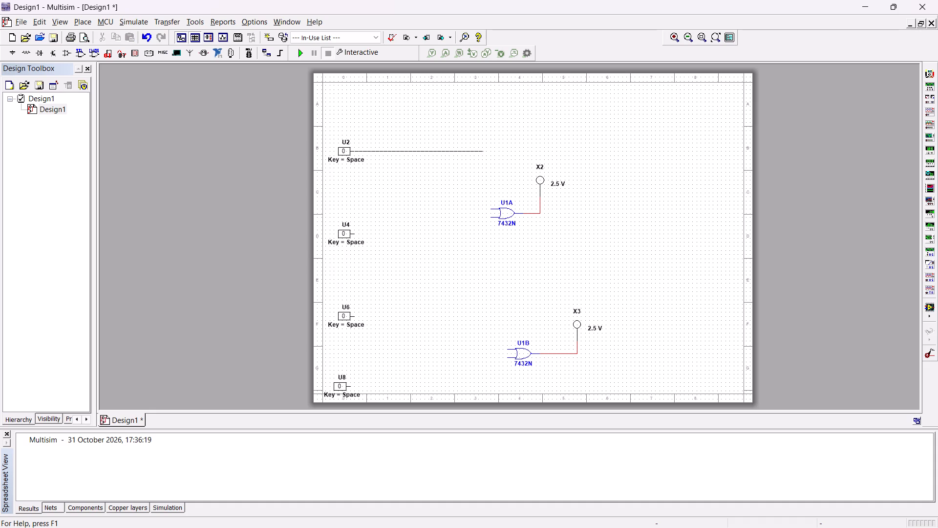
pyautogui.click(489, 209)
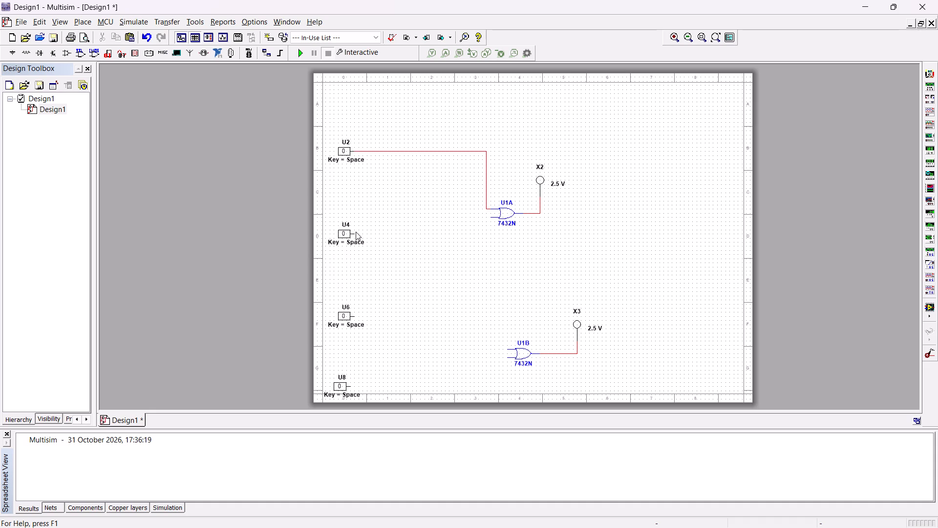
pyautogui.click(355, 234)
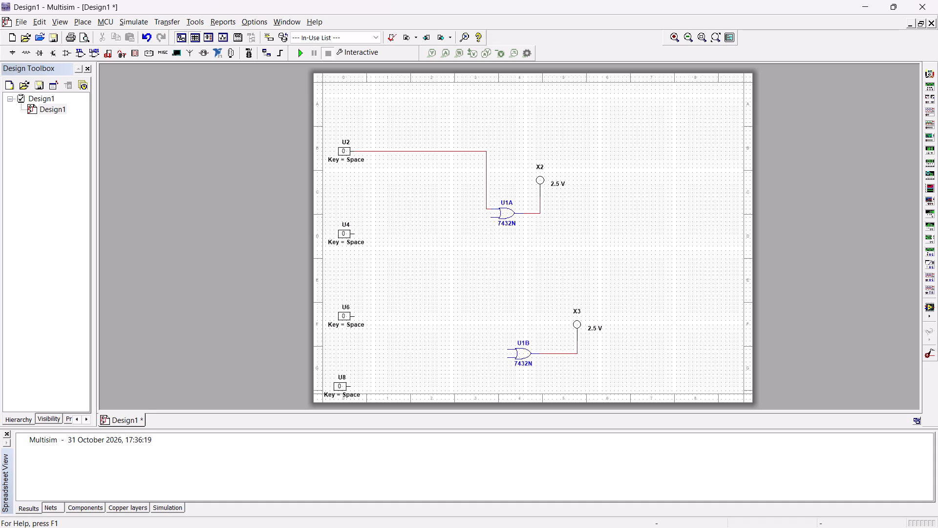
pyautogui.click(490, 217)
# Wire digital constant U6 to the upper input of OR gate U1B and U8 to its lower input.
pyautogui.click(353, 316)
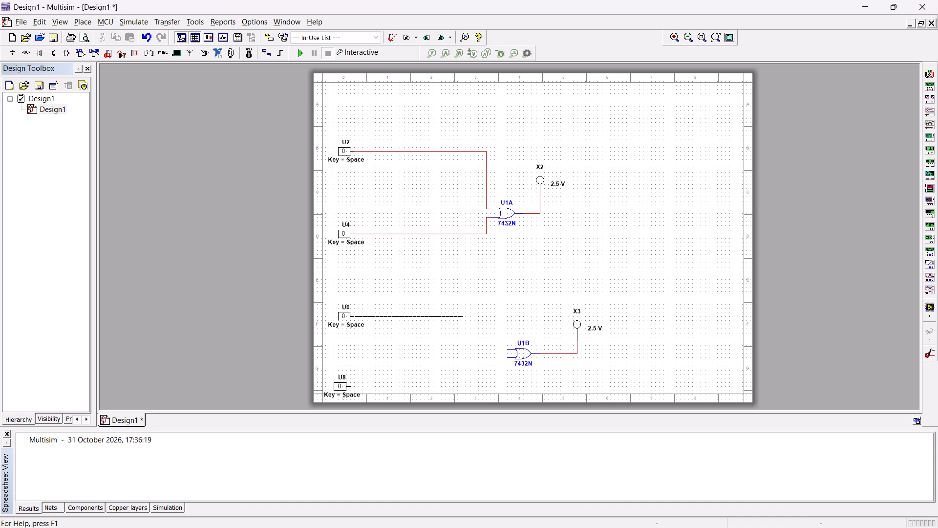
pyautogui.click(508, 348)
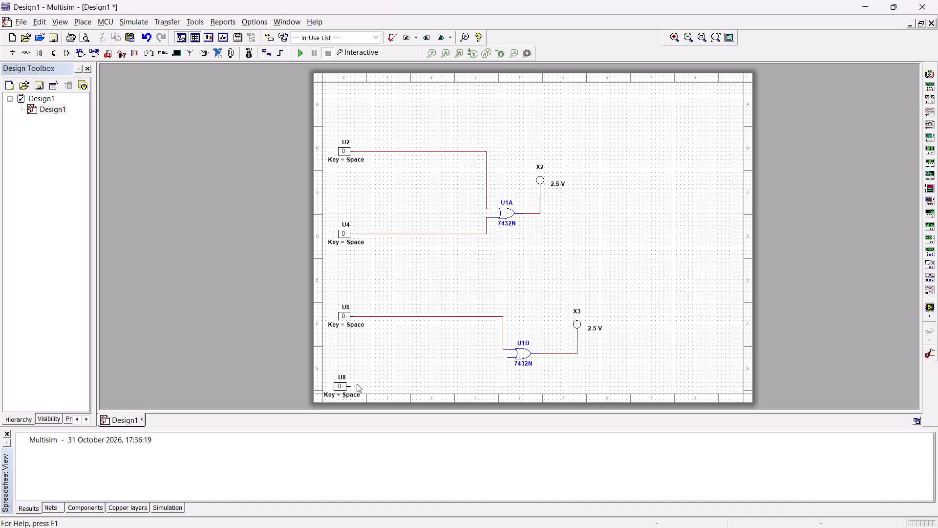
pyautogui.click(351, 386)
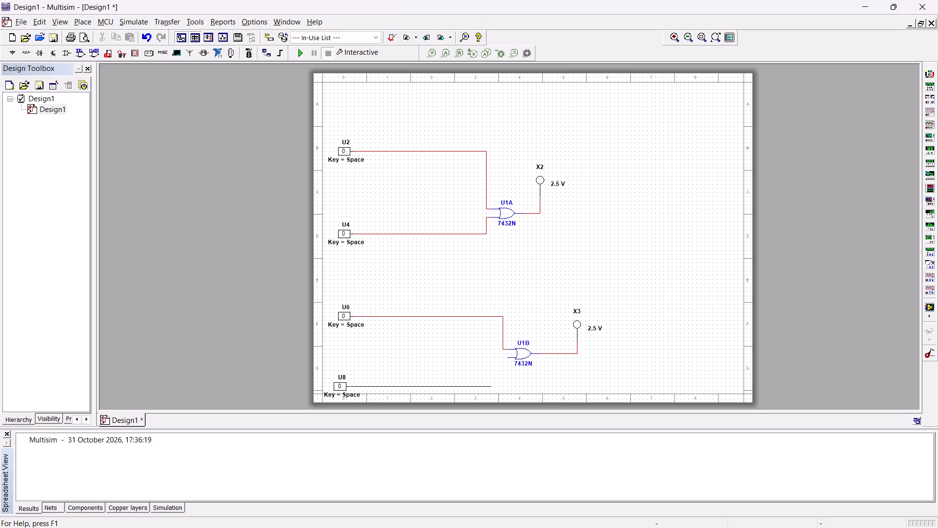
pyautogui.click(507, 357)
# Run the interactive simulation and switch digital constants U2, U4, U6 and U8 to 1 to test both OR gates.
pyautogui.click(298, 55)
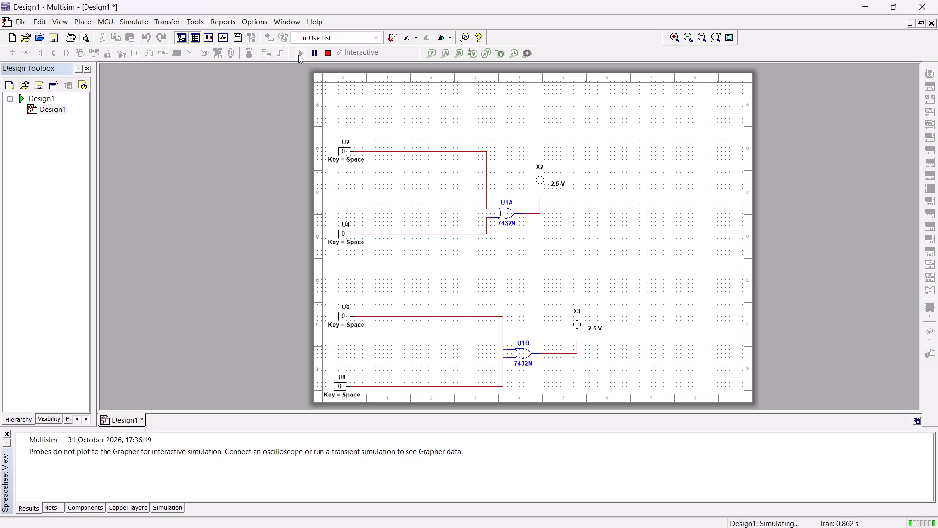
pyautogui.click(341, 151)
pyautogui.click(343, 153)
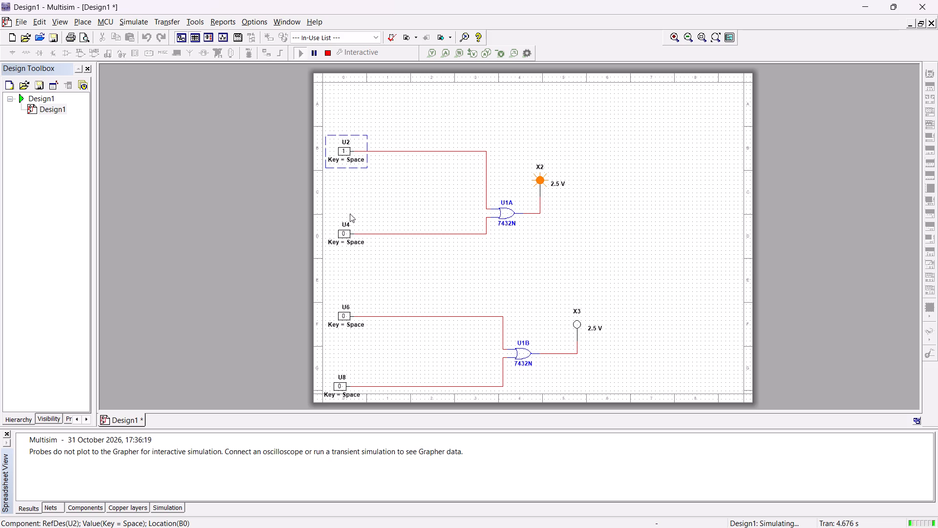
pyautogui.click(342, 231)
pyautogui.click(343, 315)
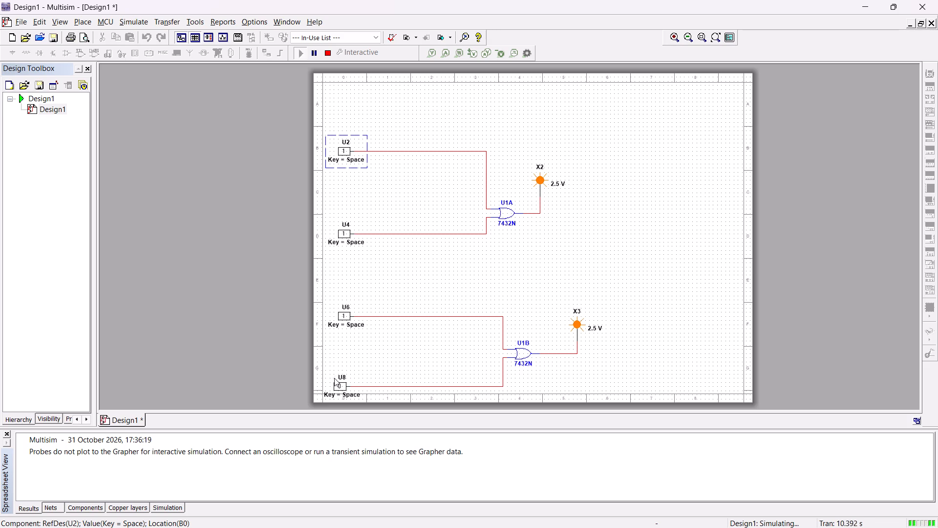
pyautogui.click(337, 386)
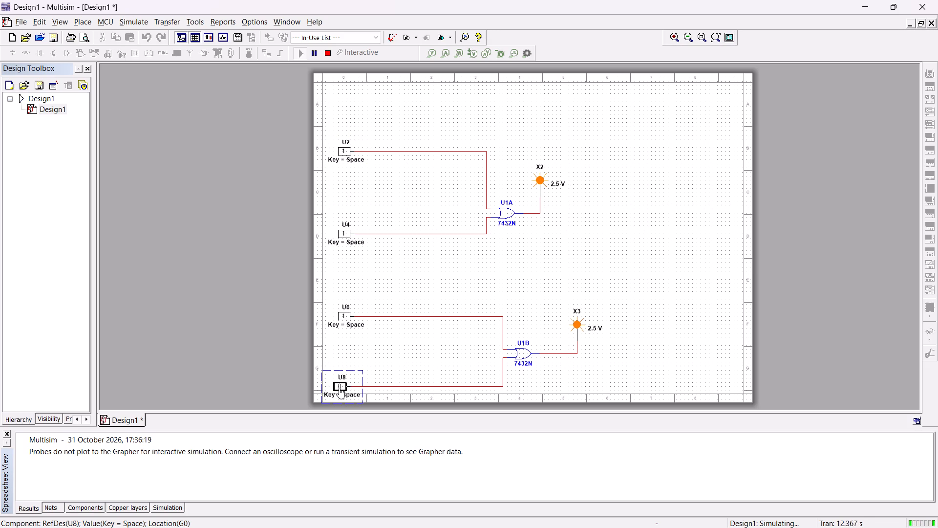
pyautogui.click(339, 388)
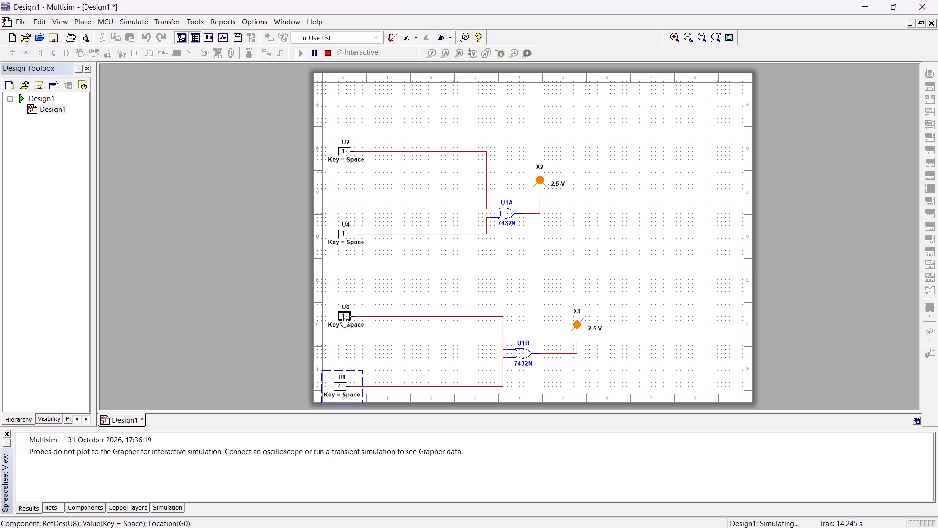
# Switch digital constants U6, U8, U4 and U2 back to 0 in the running simulation.
pyautogui.click(342, 315)
pyautogui.click(341, 386)
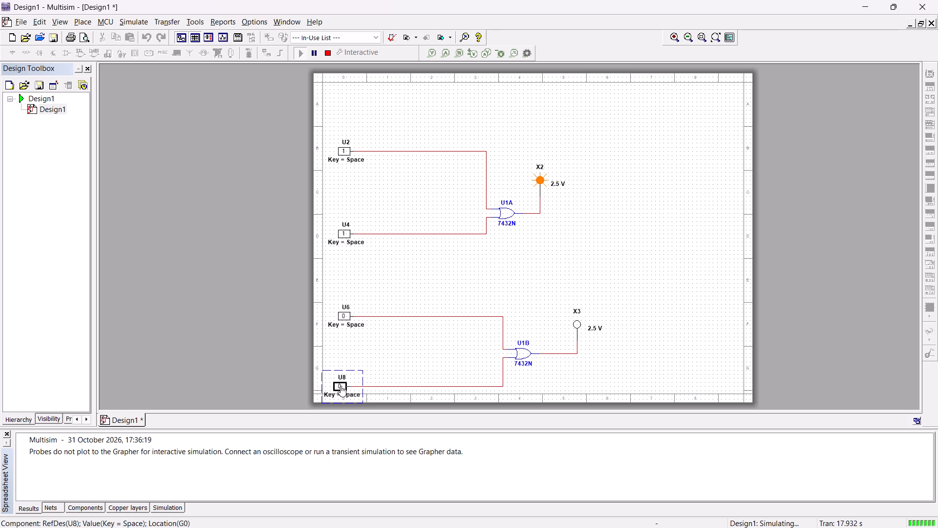
pyautogui.click(344, 234)
pyautogui.click(342, 153)
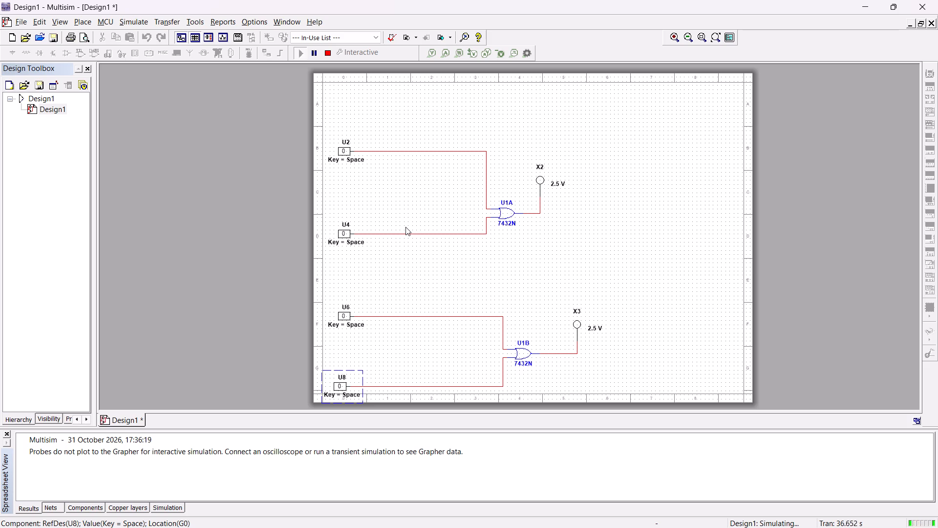
pyautogui.click(456, 228)
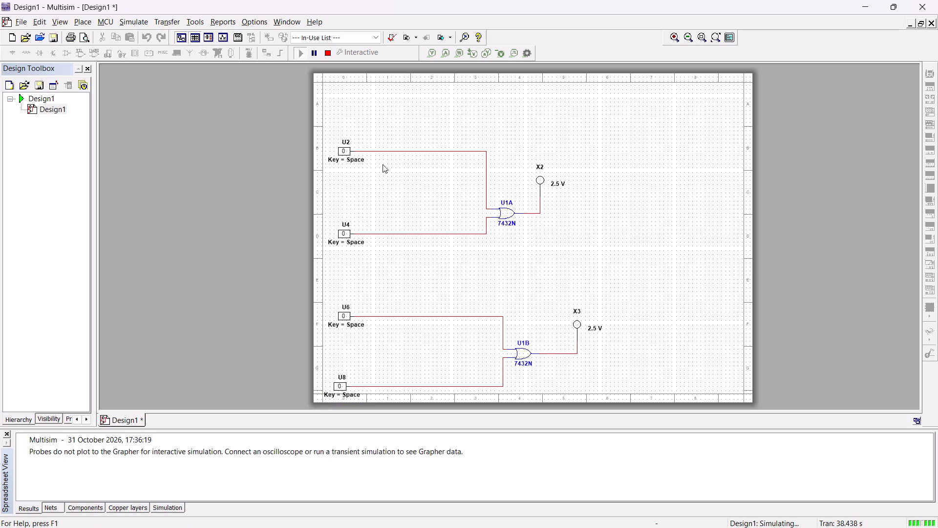
# Stop the simulation and delete digital constants U2, U4 and U6 together with OR gate U1A and their wires.
pyautogui.moveTo(351, 104); pyautogui.dragTo(517, 320)
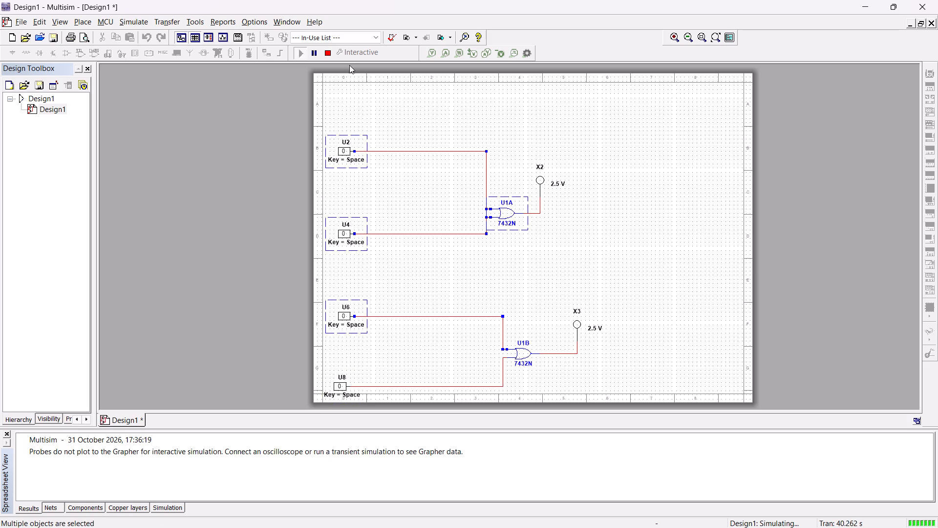
pyautogui.click(327, 54)
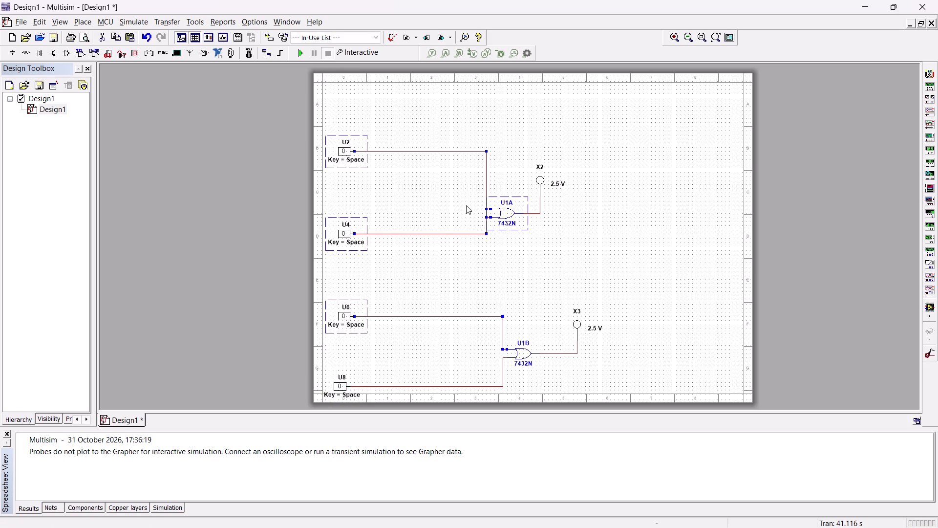
pyautogui.press('Delete')
# Delete OR gate U1B and the wires attached to it.
pyautogui.moveTo(535, 371); pyautogui.dragTo(467, 371)
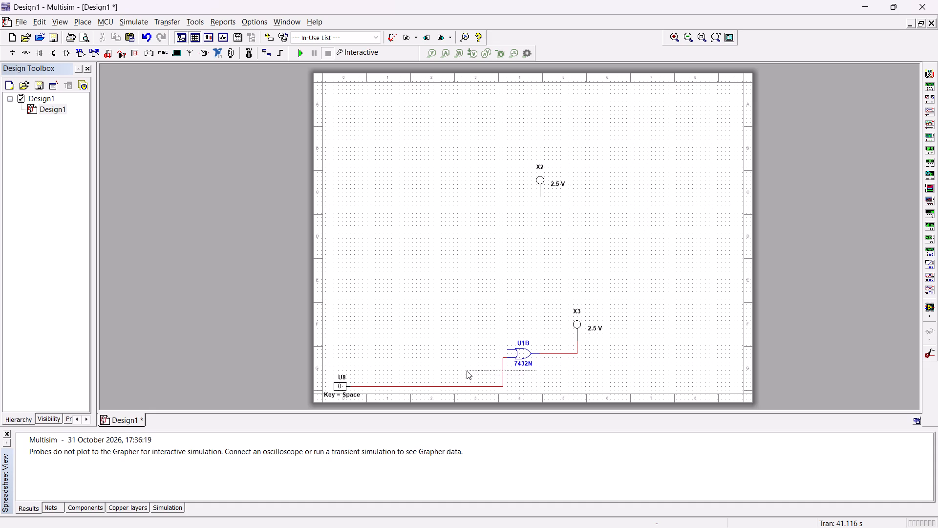
pyautogui.moveTo(467, 371); pyautogui.dragTo(467, 370)
pyautogui.press('Delete')
pyautogui.moveTo(524, 369); pyautogui.dragTo(526, 343)
pyautogui.press('Delete')
pyautogui.press('Delete')
pyautogui.press('Delete')
pyautogui.press('Delete')
pyautogui.press('Delete')
pyautogui.press('Delete')
pyautogui.press('Delete')
pyautogui.press('Delete')
pyautogui.press('Delete')
pyautogui.press('Delete')
pyautogui.press('Delete')
pyautogui.moveTo(557, 367); pyautogui.dragTo(530, 336)
pyautogui.press('Delete')
# Clear the sheet by deleting probes X3 and X2 and digital constant U8.
pyautogui.moveTo(612, 349); pyautogui.dragTo(548, 307)
pyautogui.press('Delete')
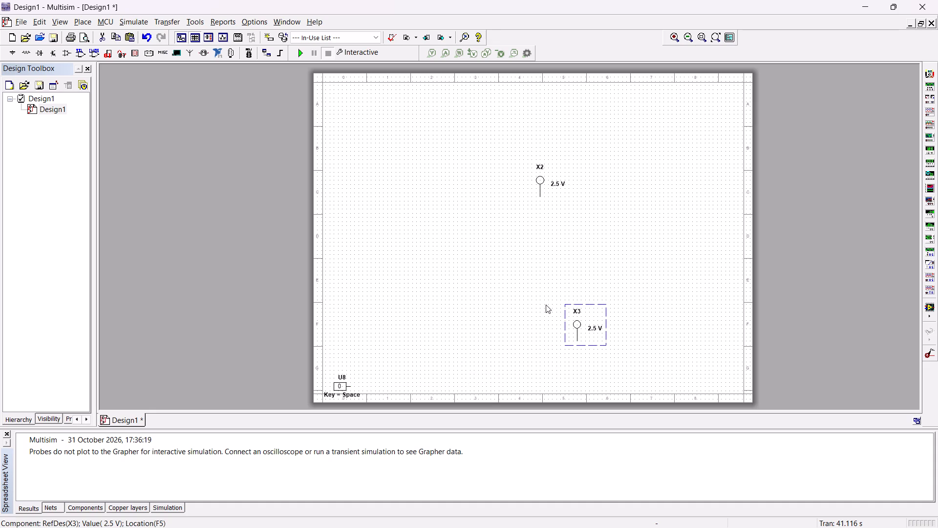
pyautogui.press('Delete')
pyautogui.moveTo(578, 189); pyautogui.dragTo(519, 166)
pyautogui.press('Delete')
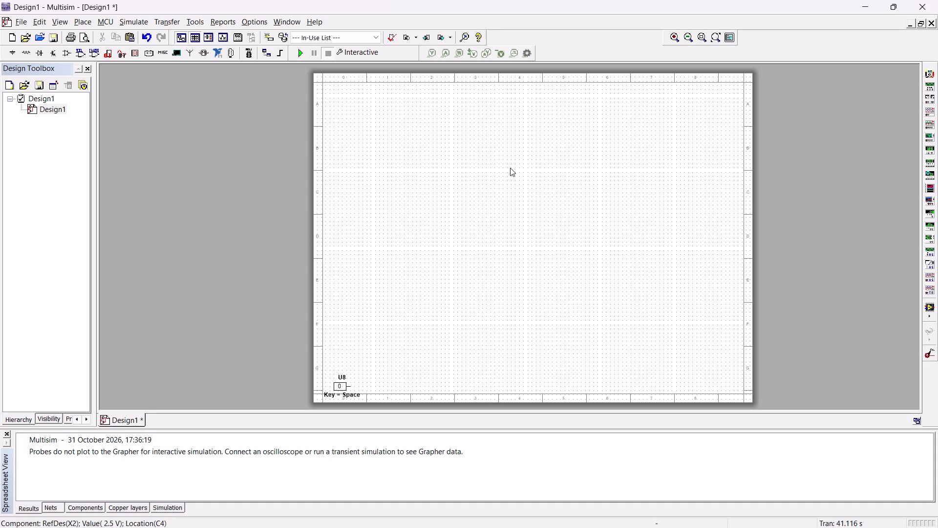
pyautogui.click(341, 384)
pyautogui.press('Delete')
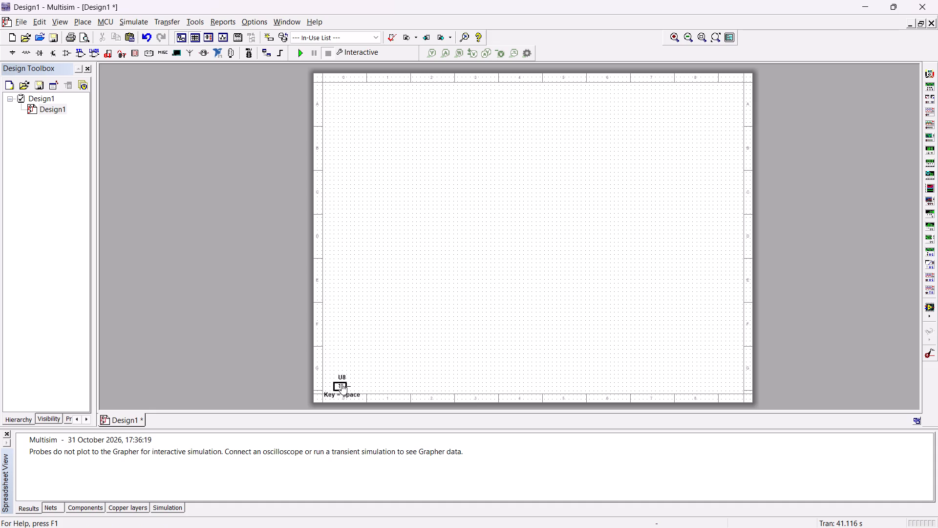
pyautogui.click(356, 379)
pyautogui.press('Delete')
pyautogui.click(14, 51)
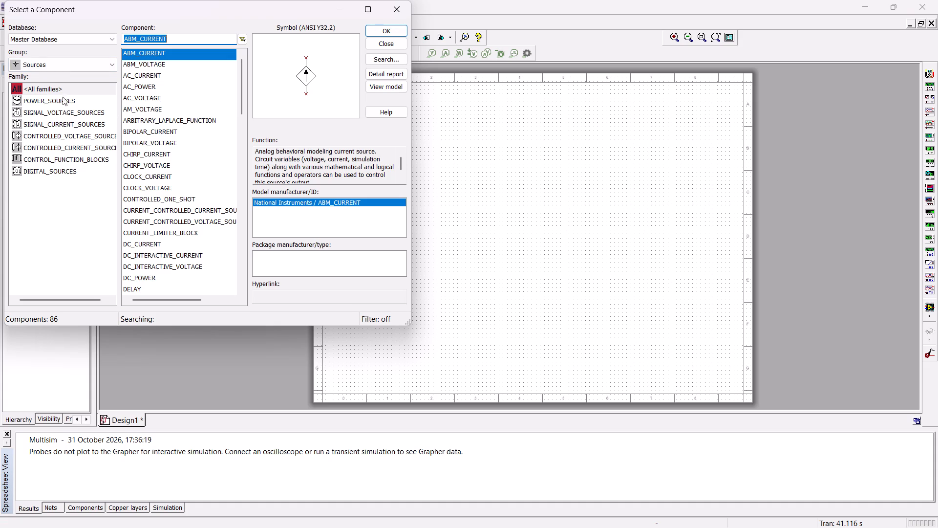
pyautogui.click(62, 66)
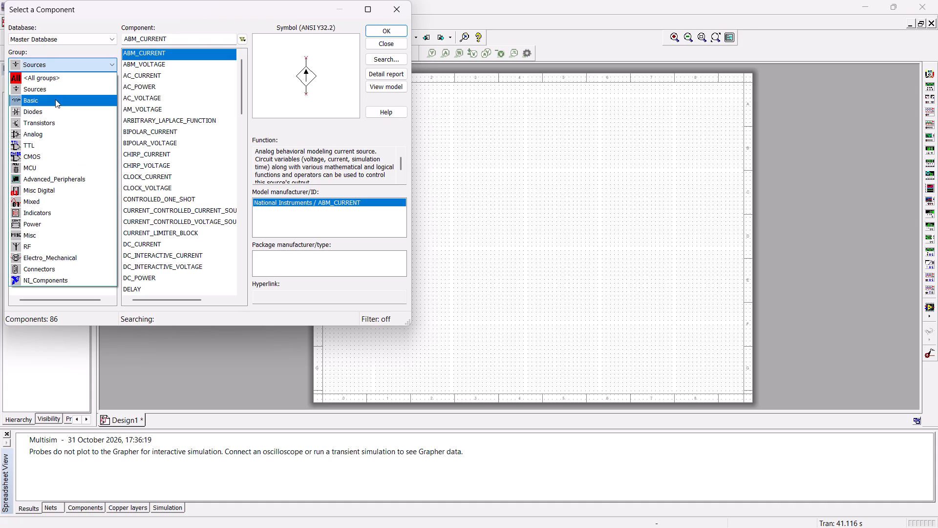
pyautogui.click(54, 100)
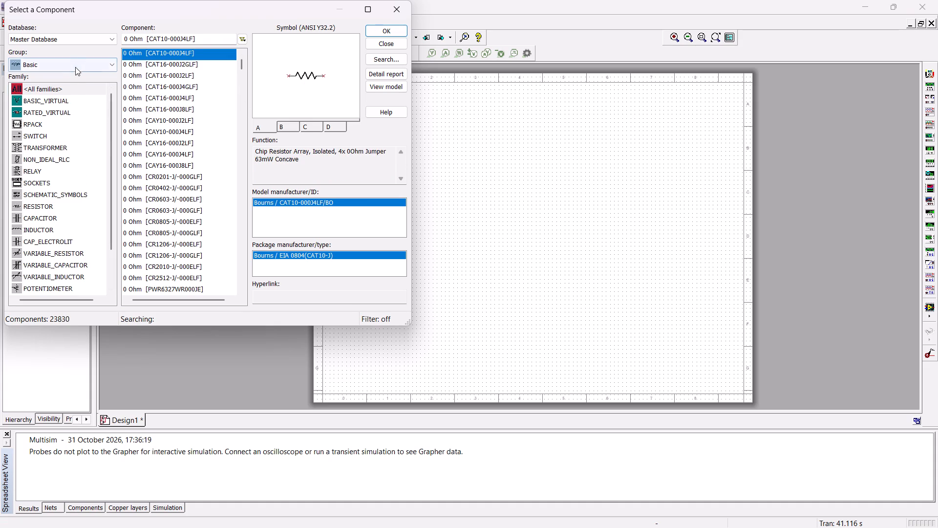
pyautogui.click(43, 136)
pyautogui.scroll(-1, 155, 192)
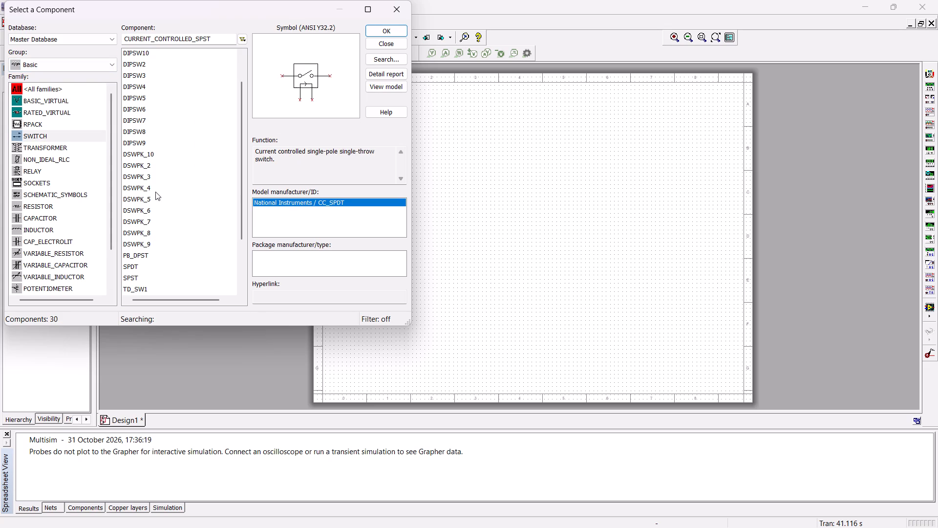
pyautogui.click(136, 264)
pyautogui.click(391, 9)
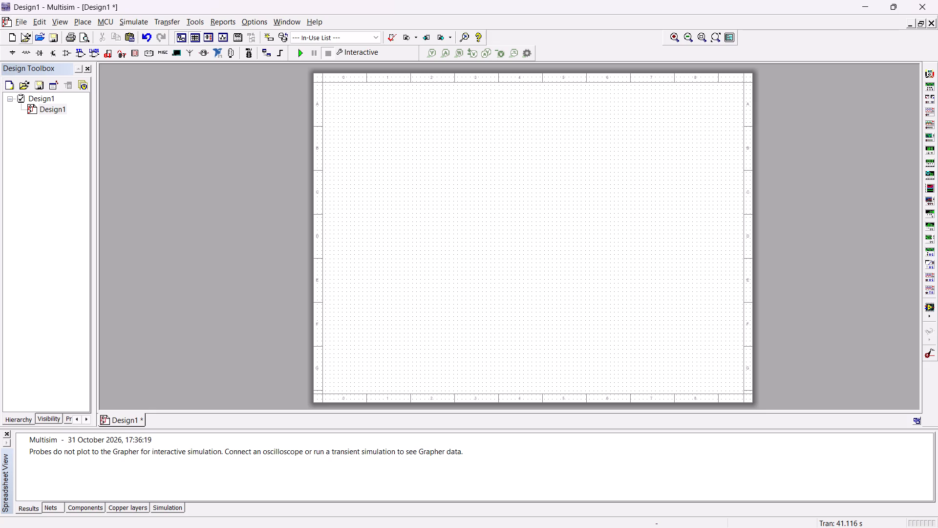
# Search all component groups for "inte" and place two interactive digital constants, one below the other, in the sheet's upper-left area.
pyautogui.click(15, 53)
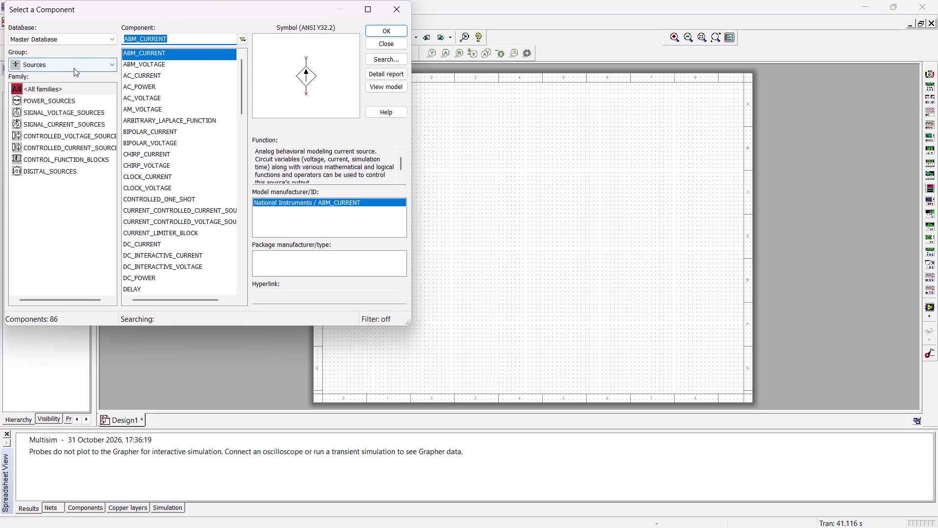
pyautogui.click(74, 67)
pyautogui.click(68, 76)
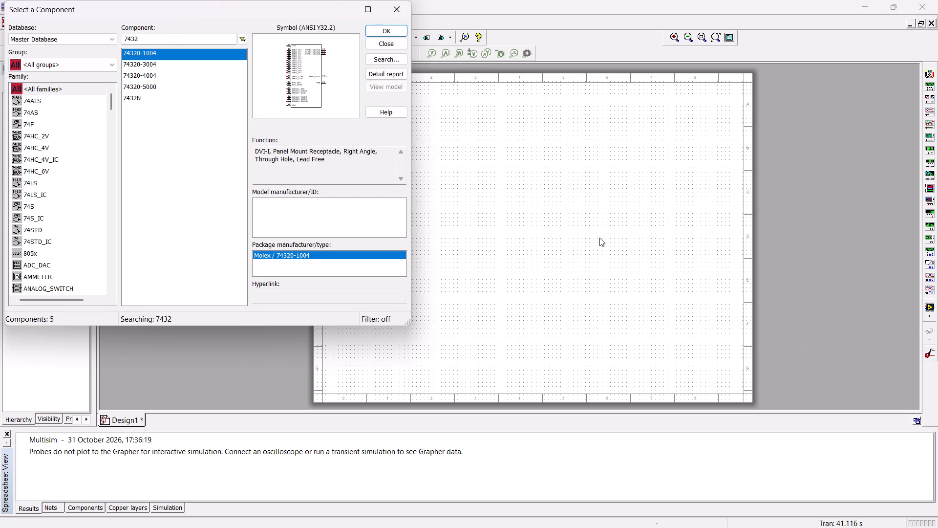
pyautogui.click(192, 37)
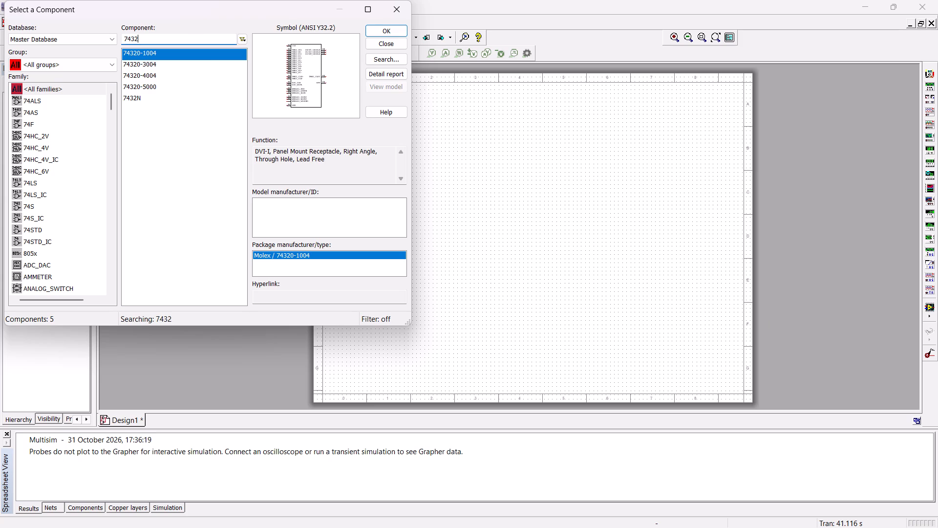
pyautogui.press('BackSpace')
pyautogui.press('BackSpace')
pyautogui.press('BackSpace')
pyautogui.press('BackSpace')
pyautogui.press('BackSpace')
pyautogui.press('BackSpace')
pyautogui.press('BackSpace')
pyautogui.press('BackSpace')
pyautogui.press('BackSpace')
pyautogui.press('BackSpace')
pyautogui.press('BackSpace')
pyautogui.press('BackSpace')
pyautogui.press('BackSpace')
pyautogui.press('BackSpace')
pyautogui.press('BackSpace')
pyautogui.press('BackSpace')
pyautogui.press('BackSpace')
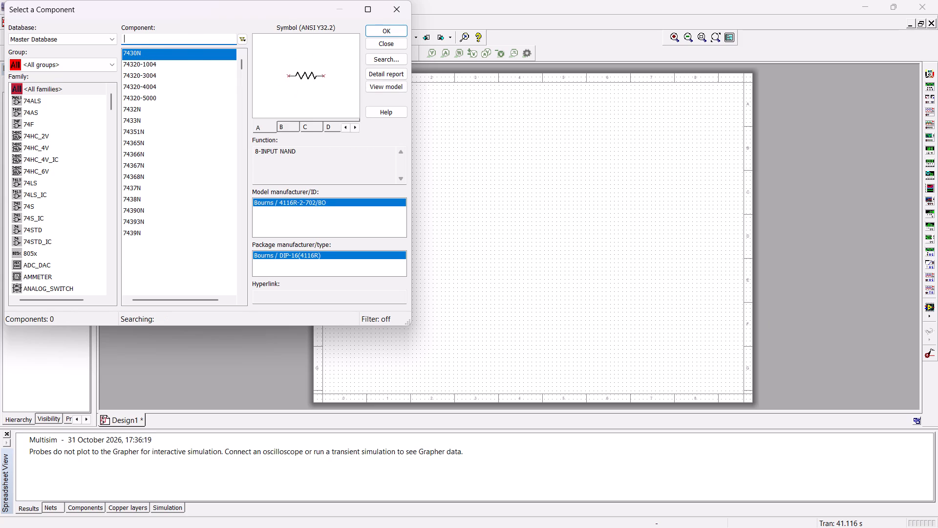
pyautogui.write('inte')
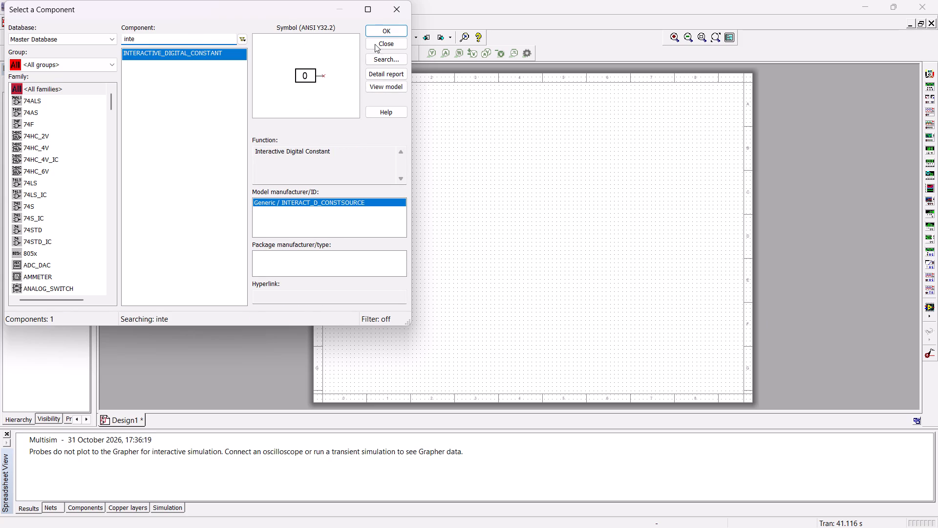
pyautogui.click(388, 29)
pyautogui.click(361, 136)
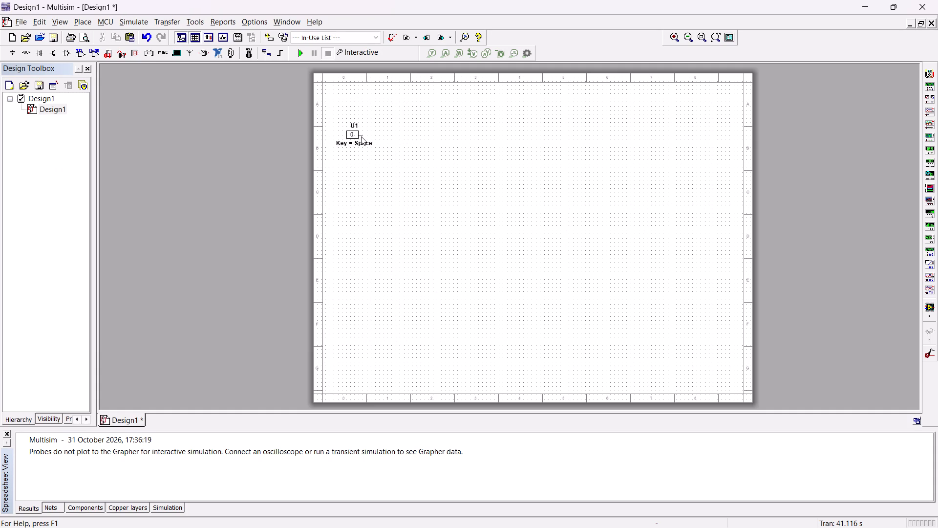
pyautogui.click(394, 29)
pyautogui.click(363, 192)
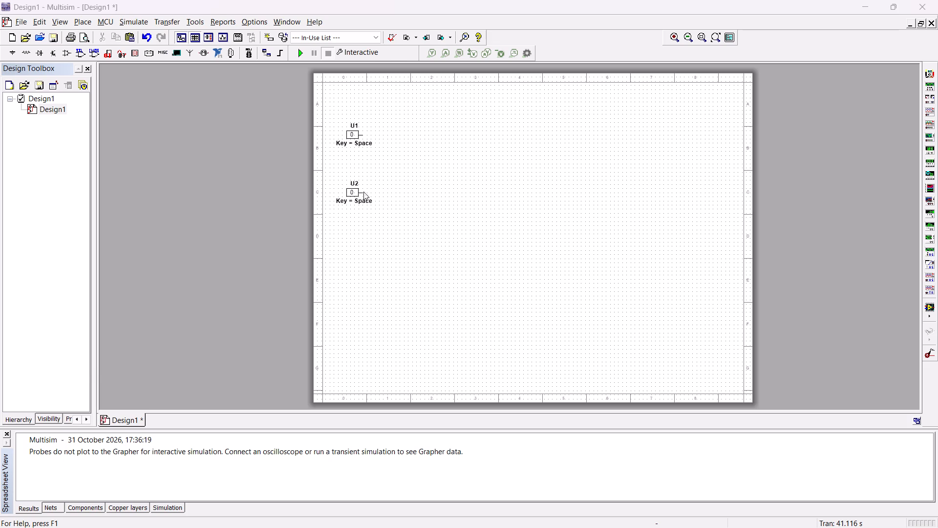
# Place four more interactive digital constants in a column below U2, down to the sheet's lower-left corner.
pyautogui.click(398, 29)
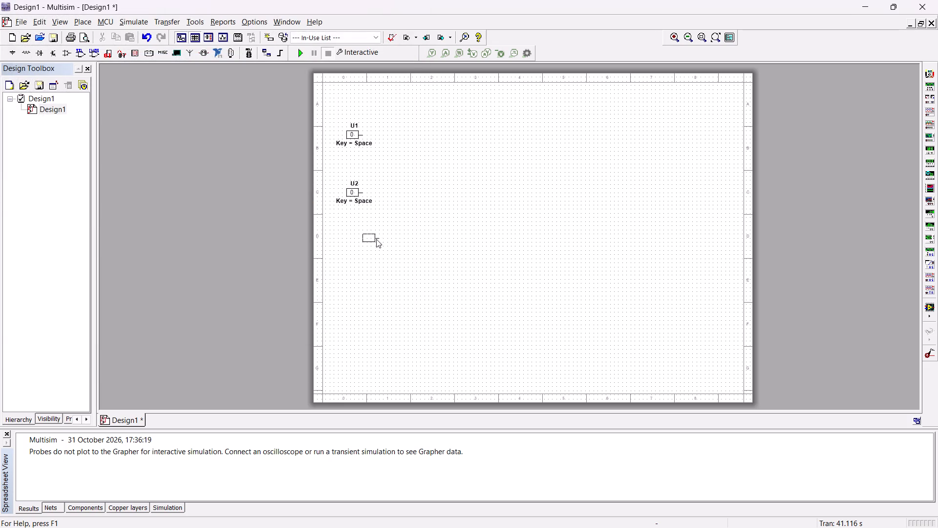
pyautogui.click(365, 248)
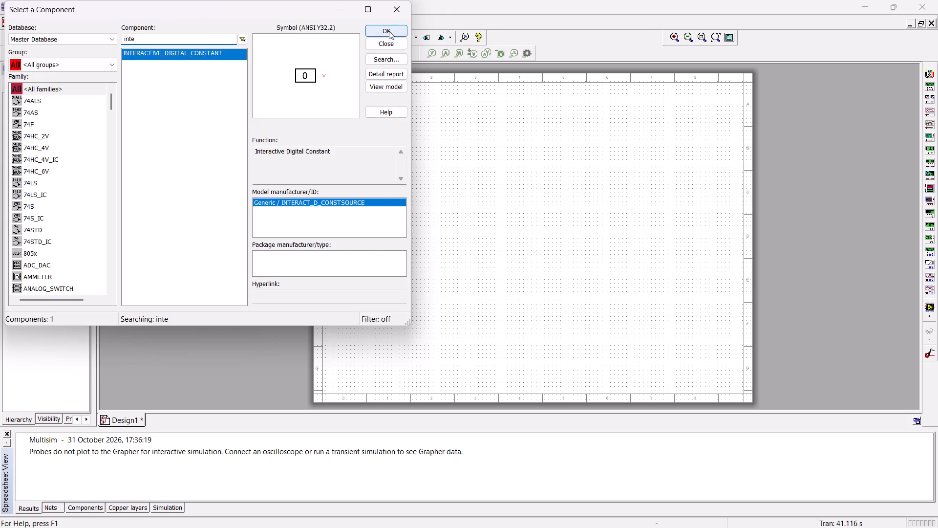
pyautogui.click(389, 31)
pyautogui.click(366, 303)
pyautogui.click(395, 33)
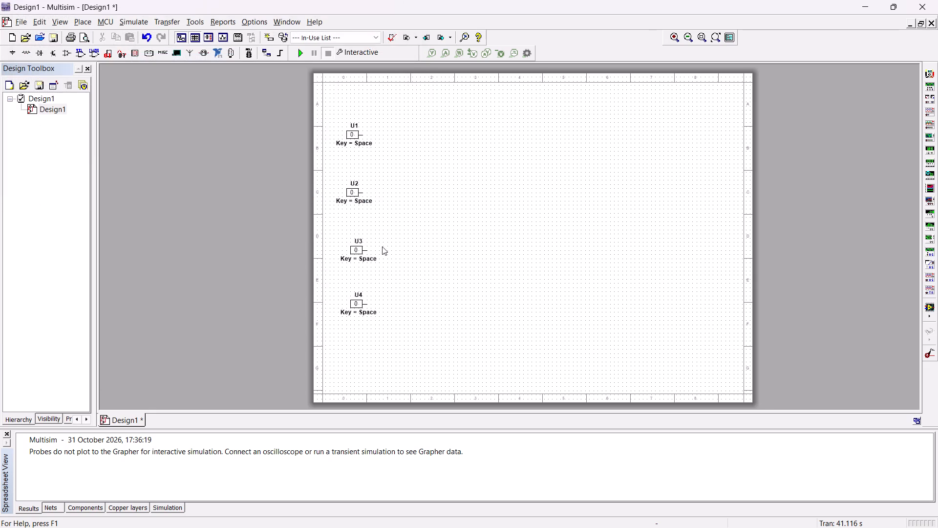
pyautogui.click(367, 341)
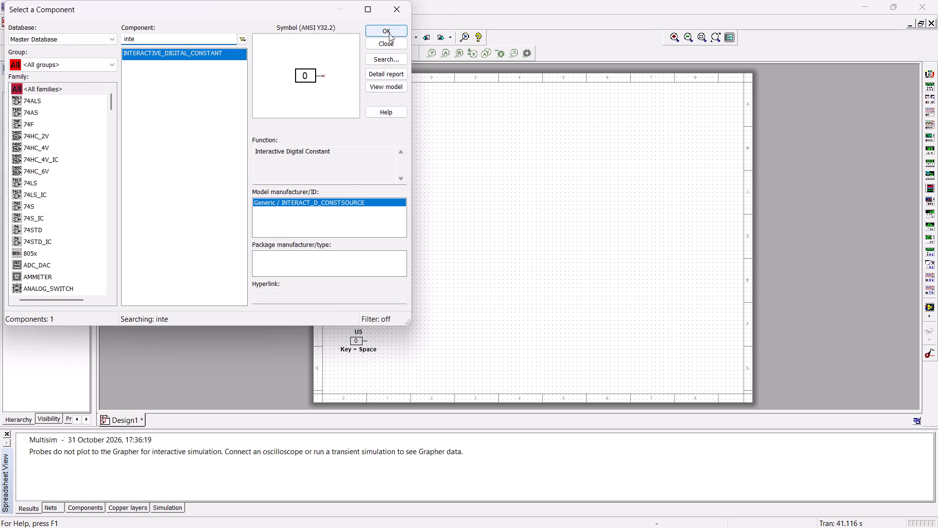
pyautogui.click(389, 33)
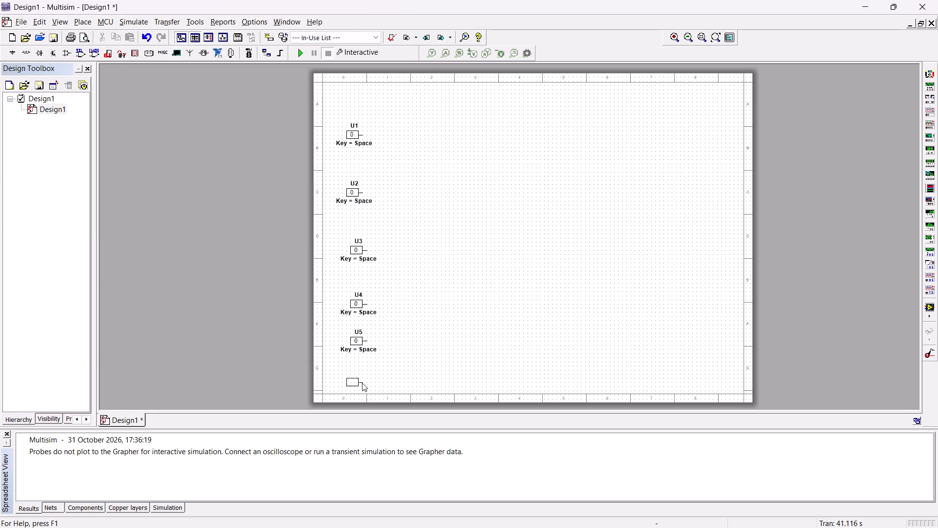
pyautogui.click(369, 385)
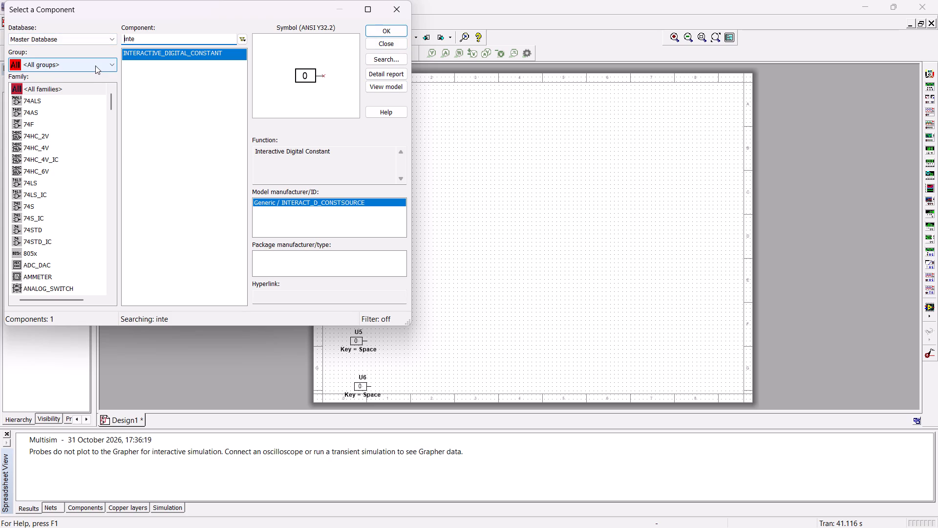
# Search all component groups for "7408" and place sections A and B of the 7408J AND gate, one below the other, mid-sheet.
pyautogui.click(179, 35)
pyautogui.press('BackSpace')
pyautogui.press('BackSpace')
pyautogui.press('BackSpace')
pyautogui.press('BackSpace')
pyautogui.press('4')
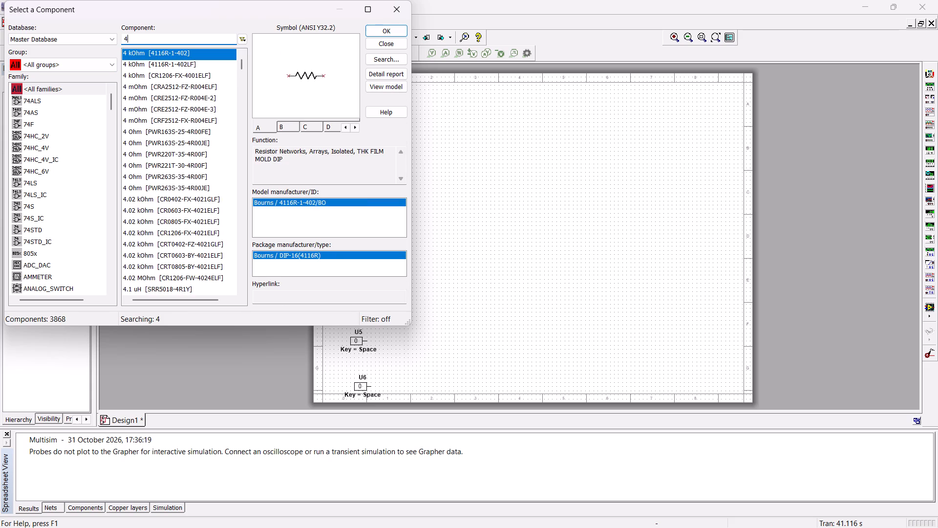
pyautogui.press('BackSpace')
pyautogui.write('7408')
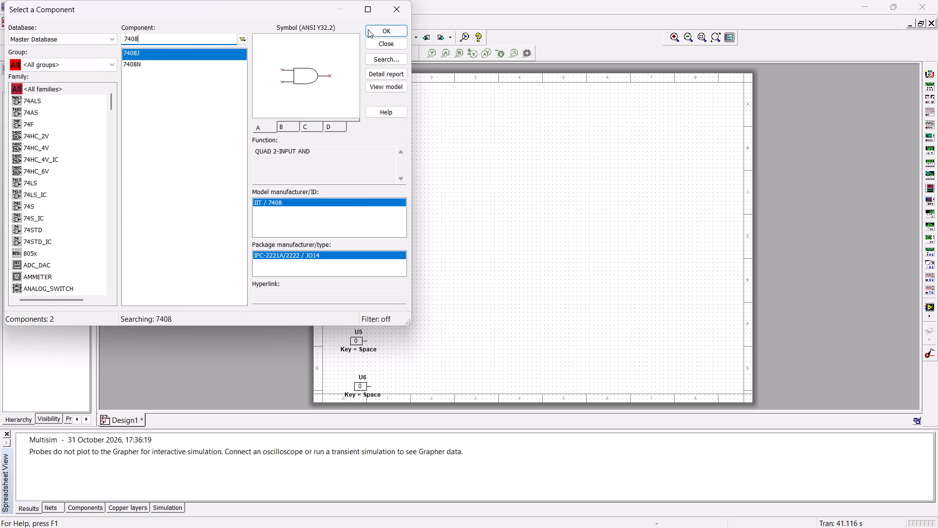
pyautogui.click(368, 29)
pyautogui.moveTo(373, 34); pyautogui.dragTo(378, 39)
pyautogui.click(509, 167)
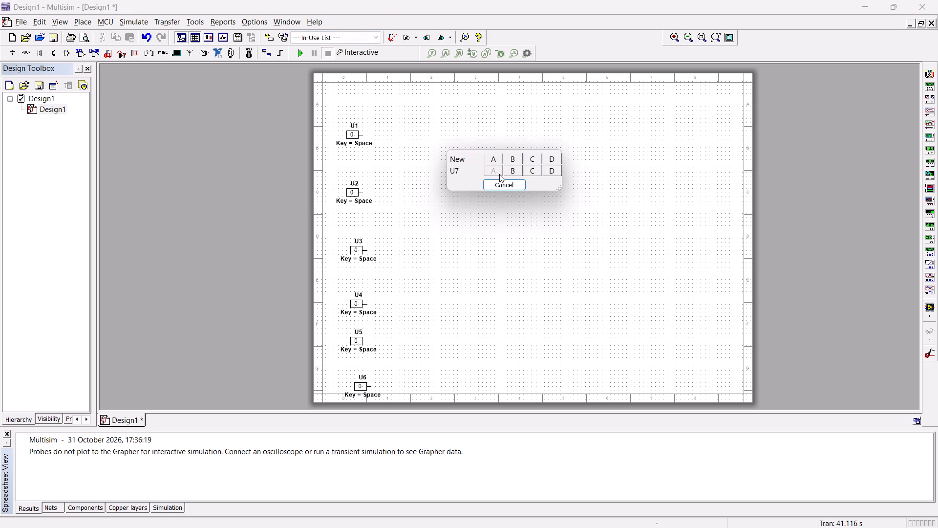
pyautogui.moveTo(513, 169); pyautogui.dragTo(518, 173)
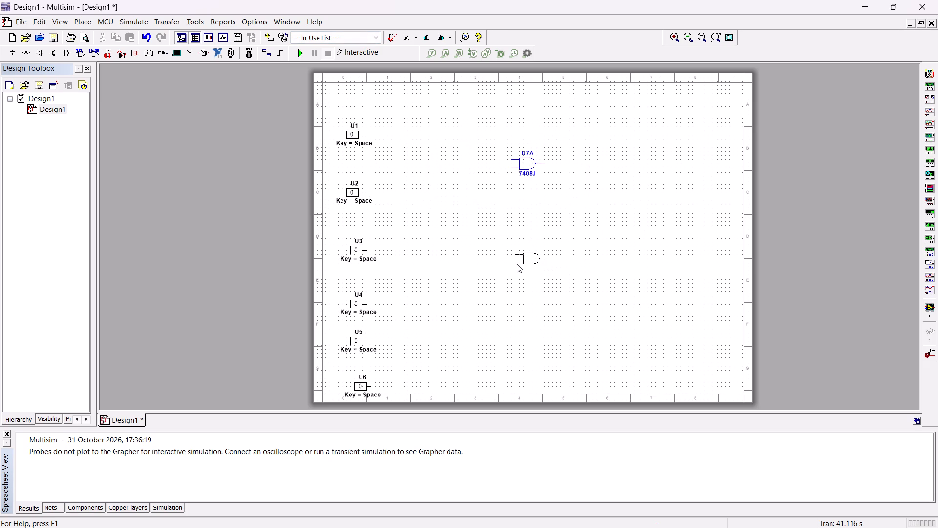
pyautogui.click(517, 264)
# Place sections C and D of the same 7408J chip below gate U7B and end the gate placement.
pyautogui.moveTo(521, 271); pyautogui.dragTo(525, 275)
pyautogui.click(519, 317)
pyautogui.click(522, 318)
pyautogui.click(526, 374)
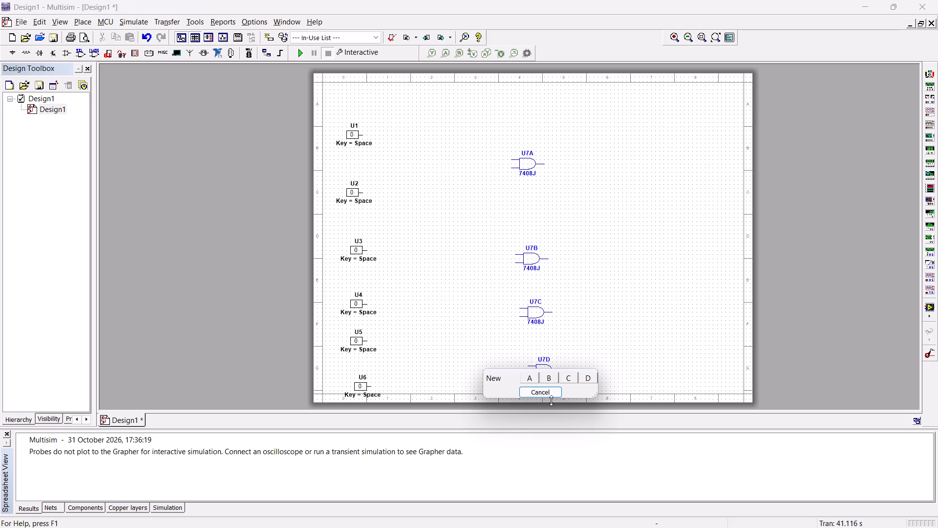
pyautogui.click(541, 392)
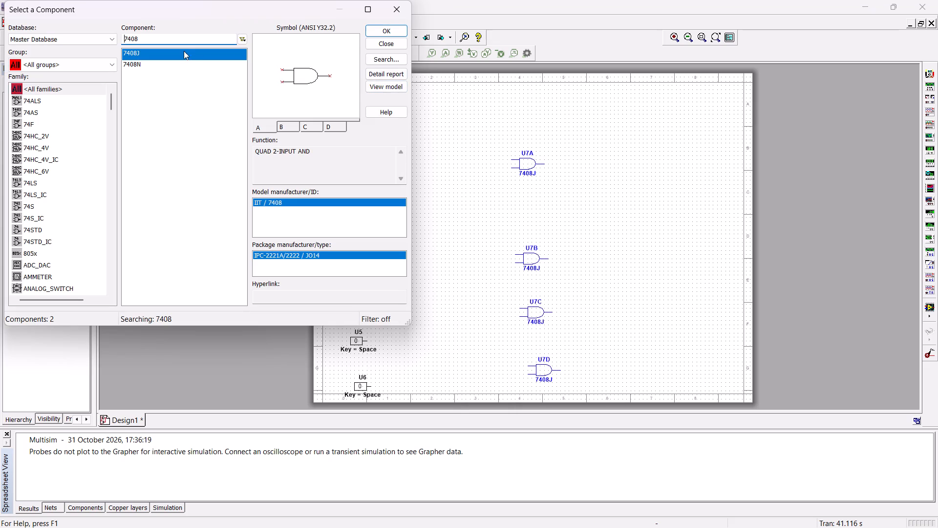
# Search for "7432" and place one 7432N OR gate, section B, to the right of the AND gates.
pyautogui.click(184, 39)
pyautogui.press('BackSpace')
pyautogui.press('BackSpace')
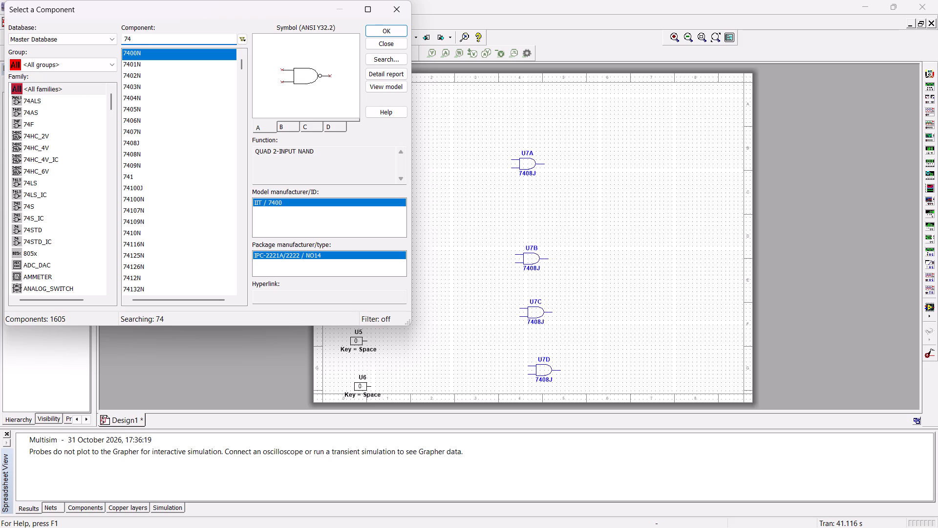
pyautogui.write('32')
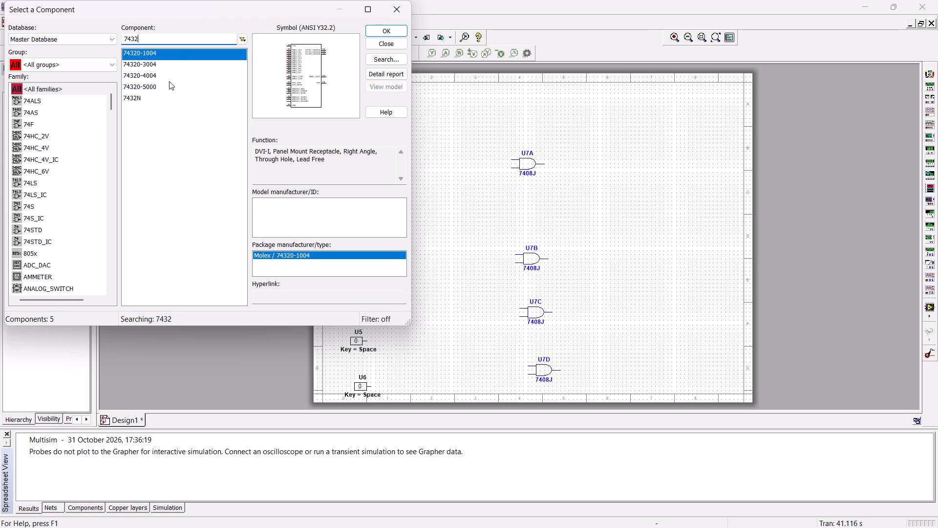
pyautogui.click(163, 99)
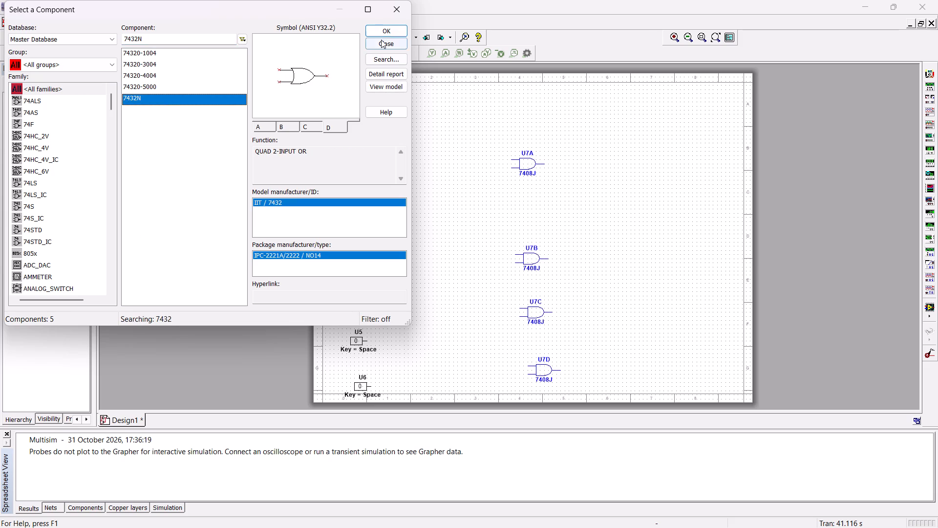
pyautogui.click(389, 28)
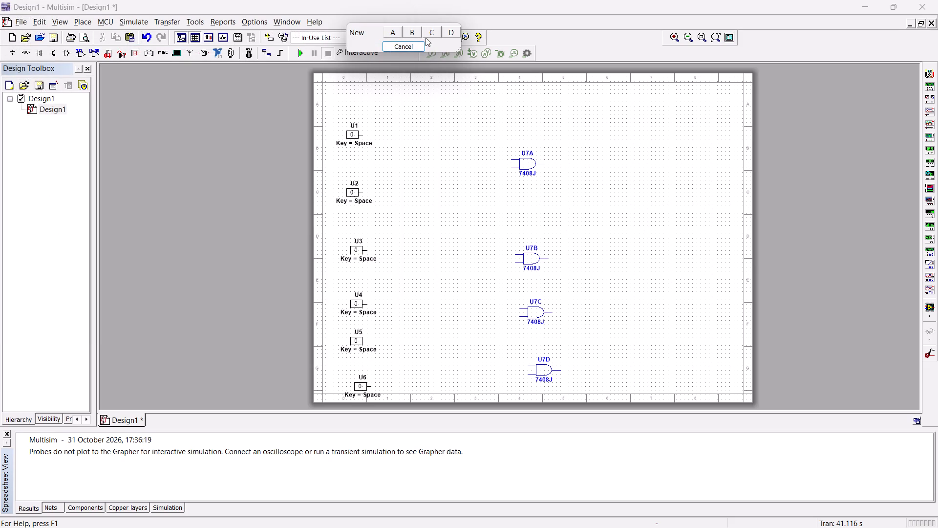
pyautogui.click(419, 33)
pyautogui.click(651, 255)
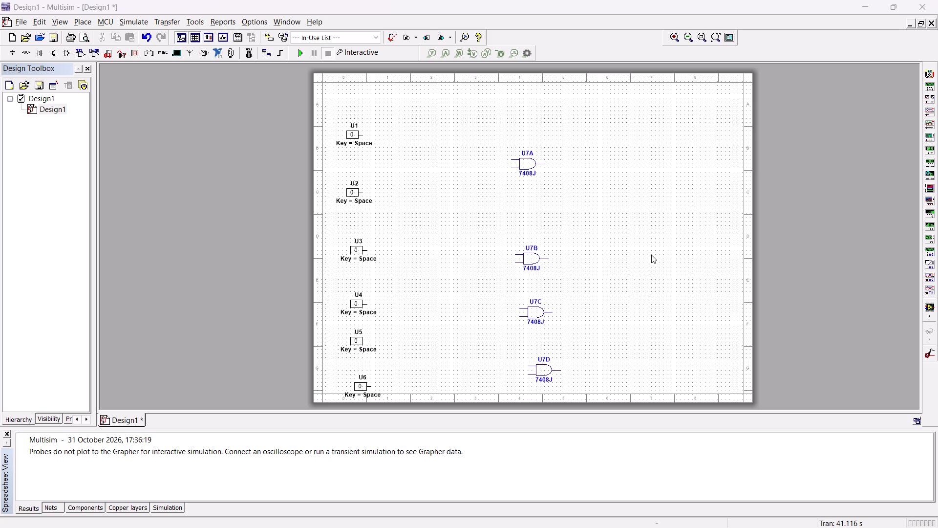
pyautogui.click(654, 275)
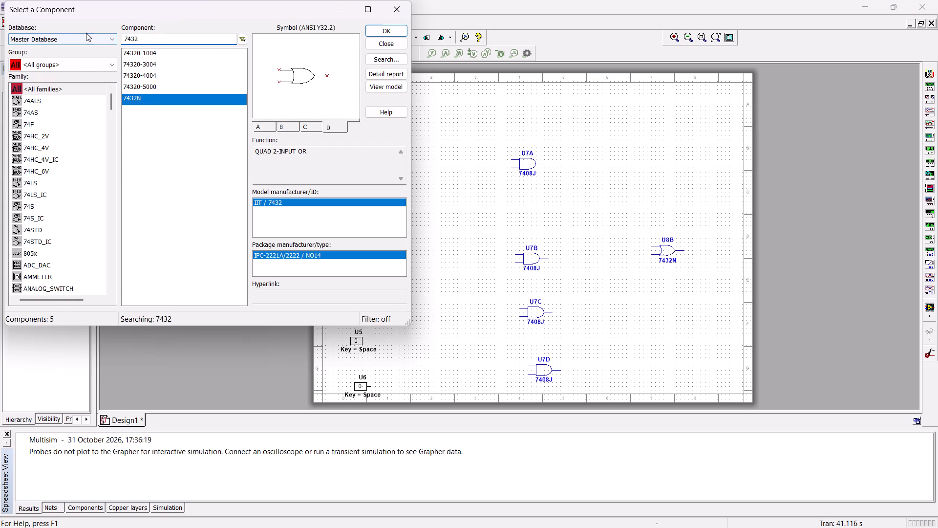
# Search for "7404" and place 7404N inverter sections A to D in a column between the digital constants and the AND gates.
pyautogui.click(155, 38)
pyautogui.press('BackSpace')
pyautogui.press('BackSpace')
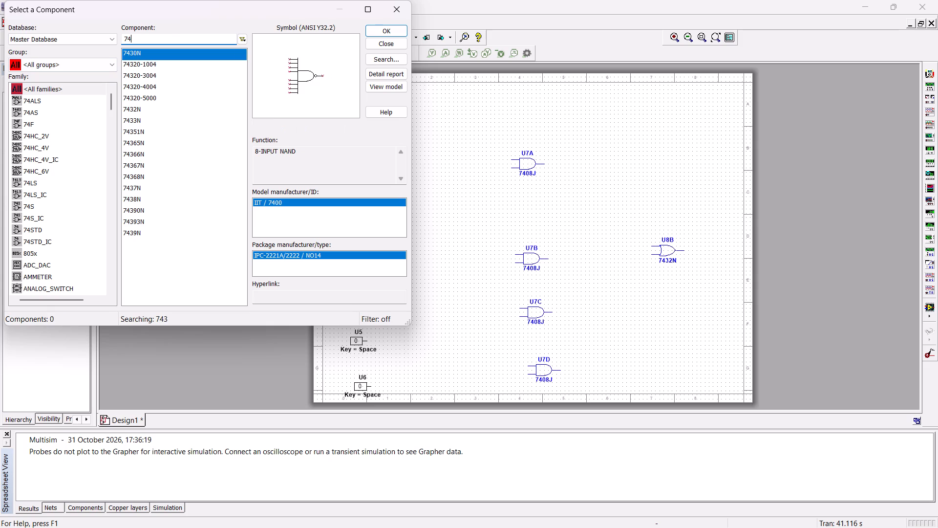
pyautogui.write('04')
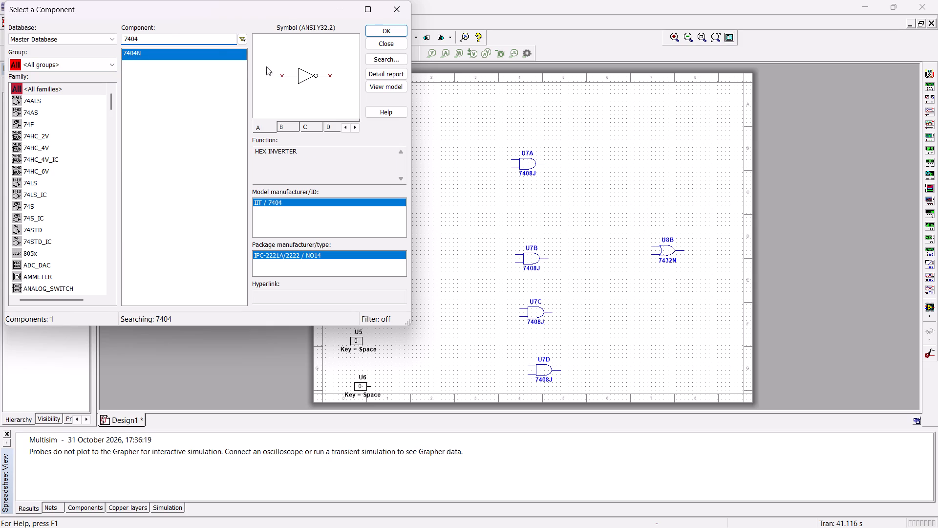
pyautogui.click(383, 30)
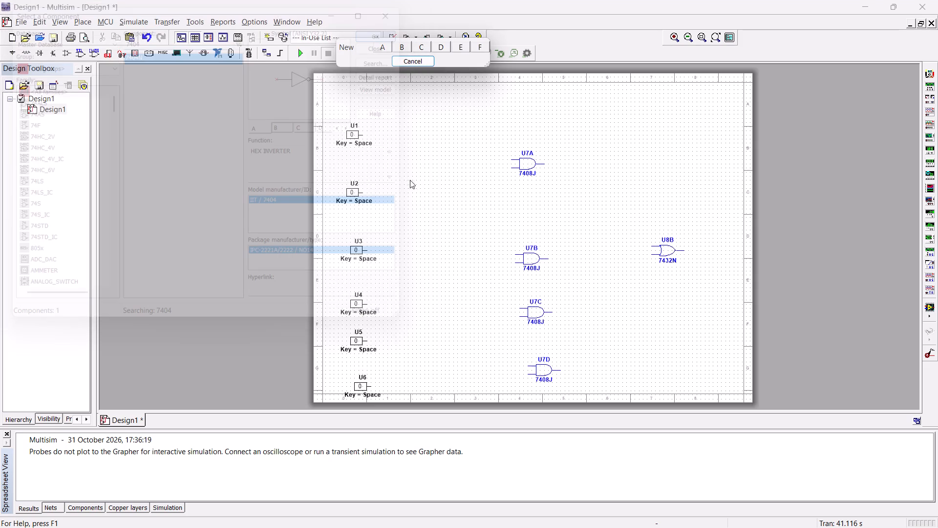
pyautogui.moveTo(385, 43); pyautogui.dragTo(390, 47)
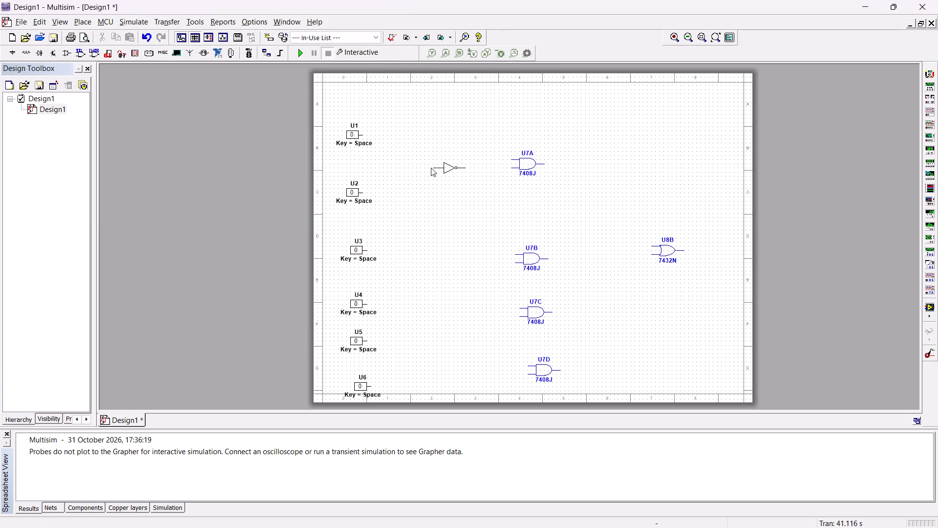
pyautogui.click(425, 156)
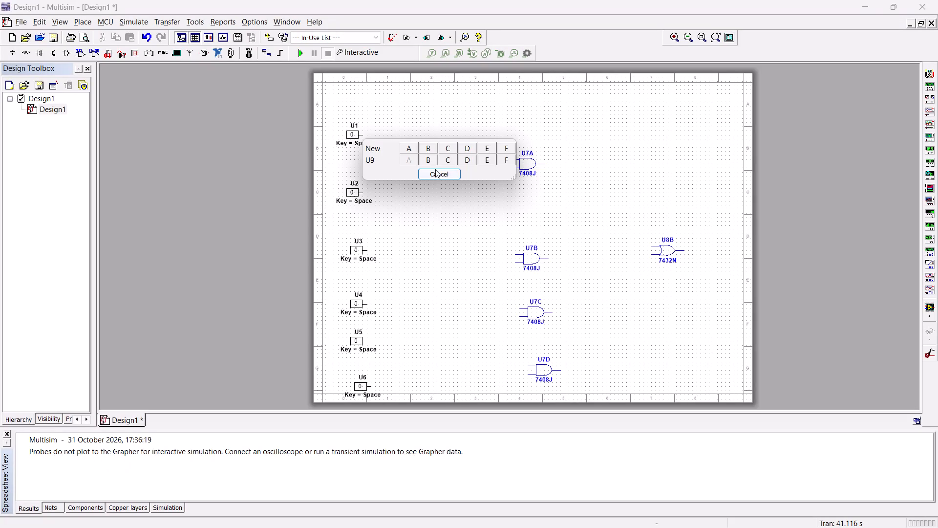
pyautogui.click(427, 157)
pyautogui.click(428, 193)
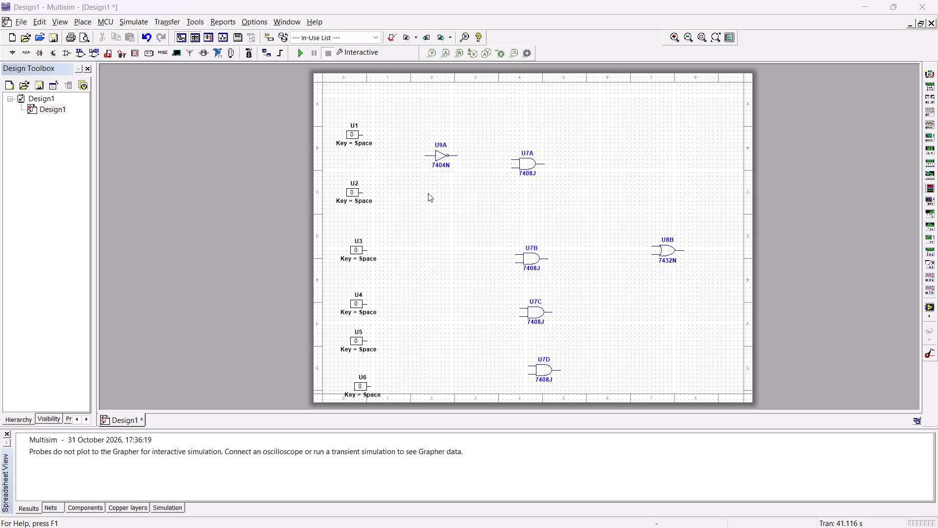
pyautogui.moveTo(429, 196); pyautogui.dragTo(433, 200)
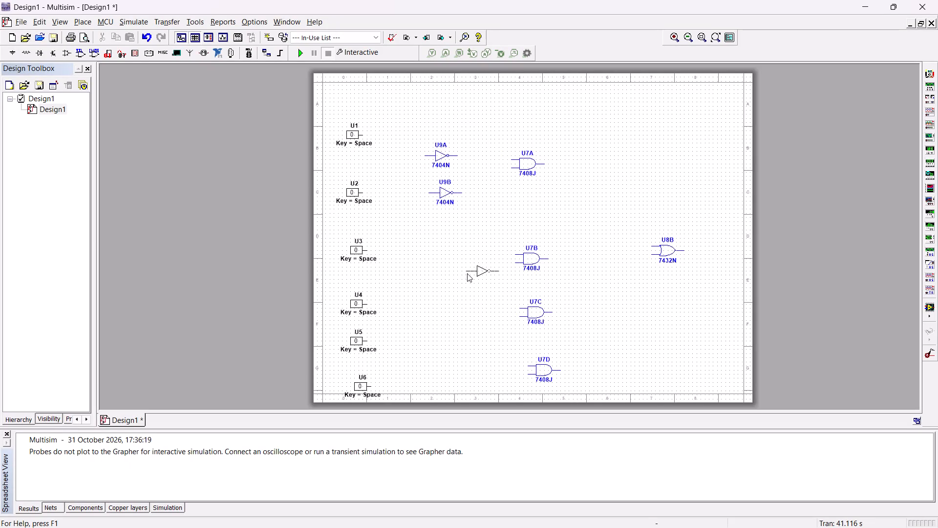
pyautogui.click(439, 252)
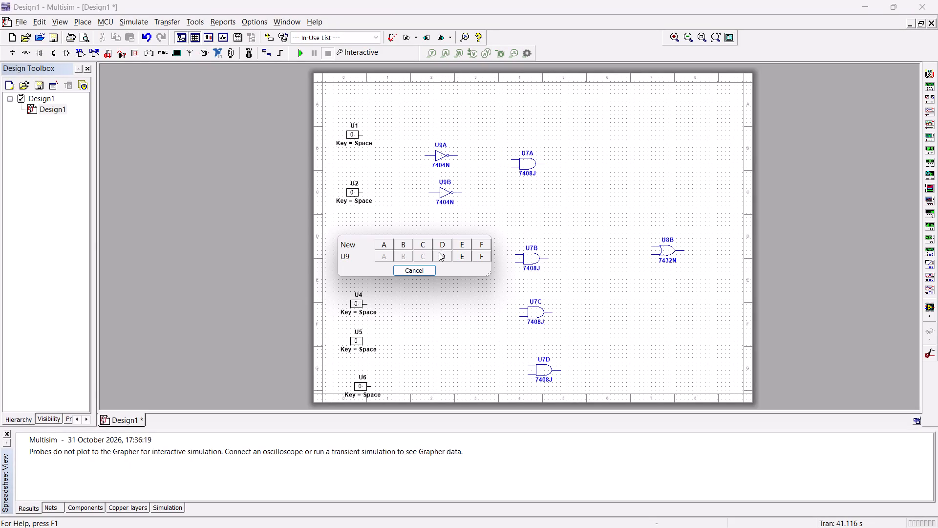
pyautogui.moveTo(443, 255); pyautogui.dragTo(447, 259)
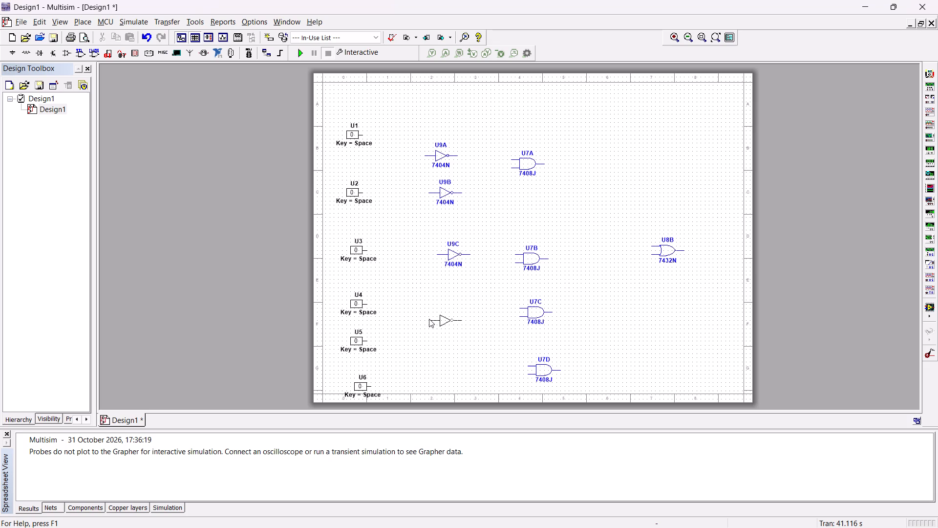
pyautogui.click(429, 319)
pyautogui.click(390, 339)
# Search all component groups for "7408", select the 7408N variant and view its model data report.
pyautogui.click(198, 41)
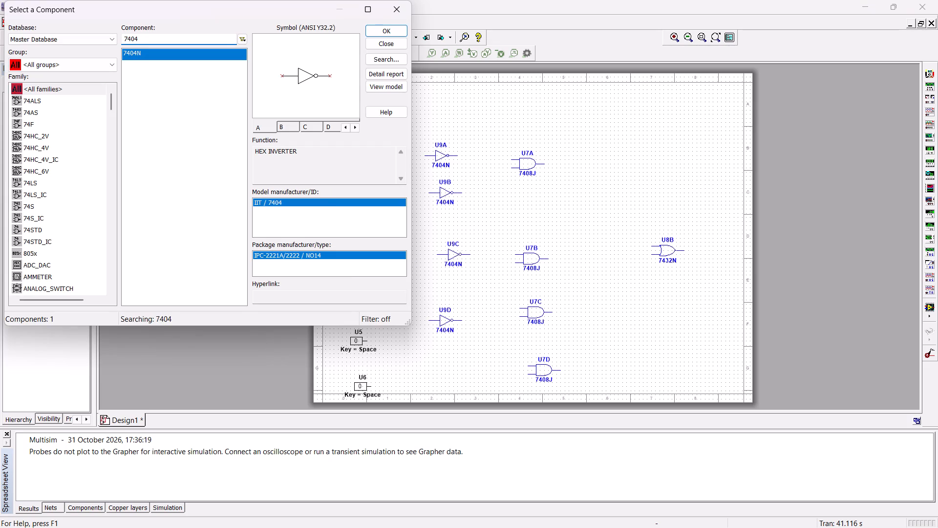
pyautogui.press('BackSpace')
pyautogui.press('BackSpace')
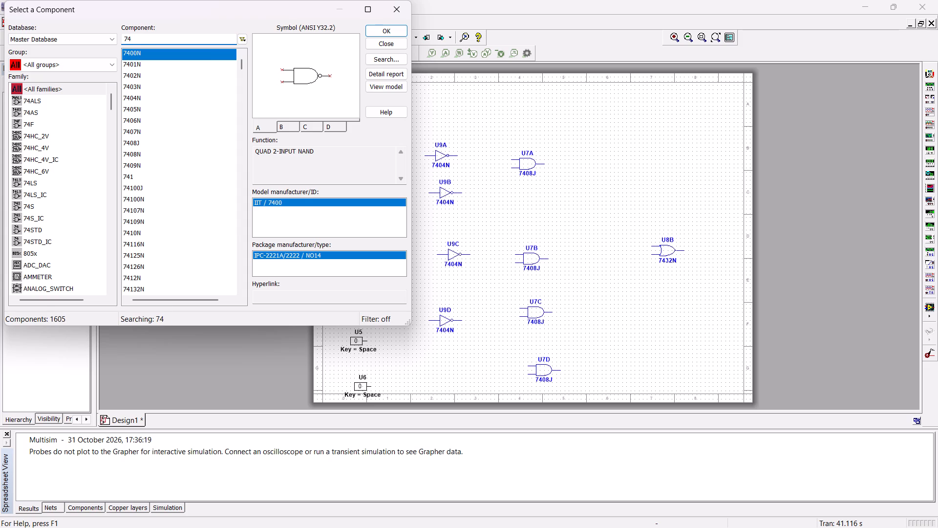
pyautogui.write('08')
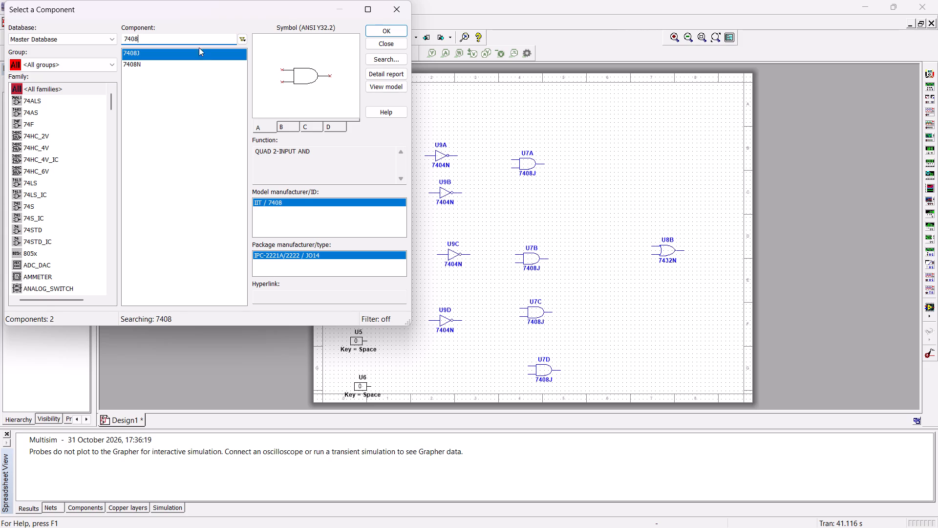
pyautogui.click(183, 63)
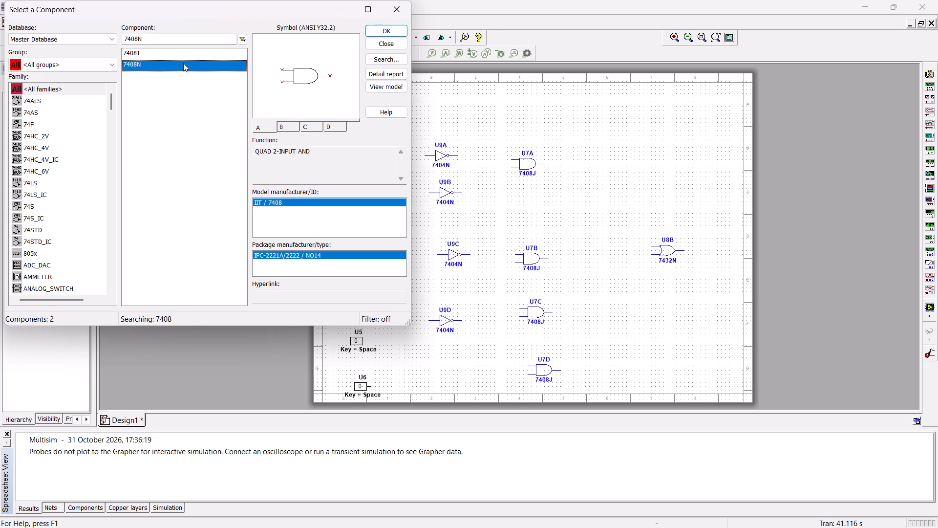
pyautogui.click(181, 51)
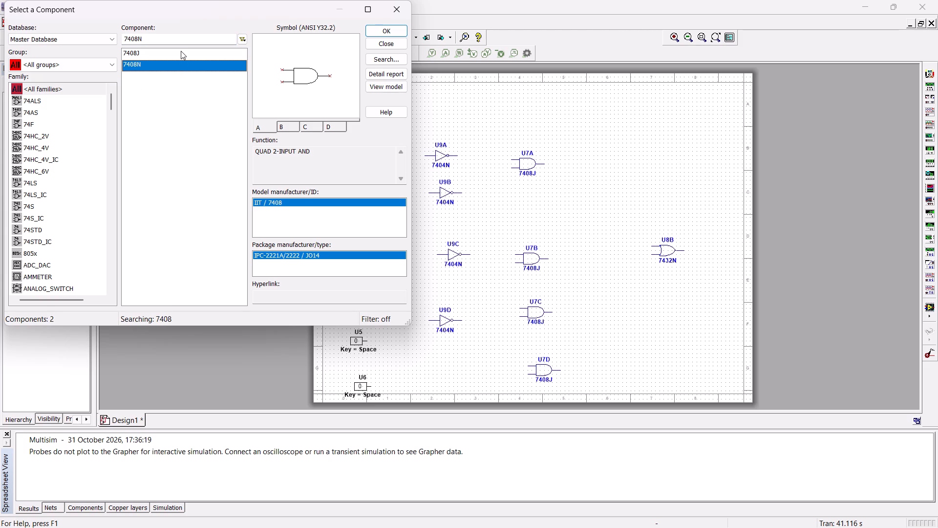
pyautogui.click(182, 61)
pyautogui.click(387, 88)
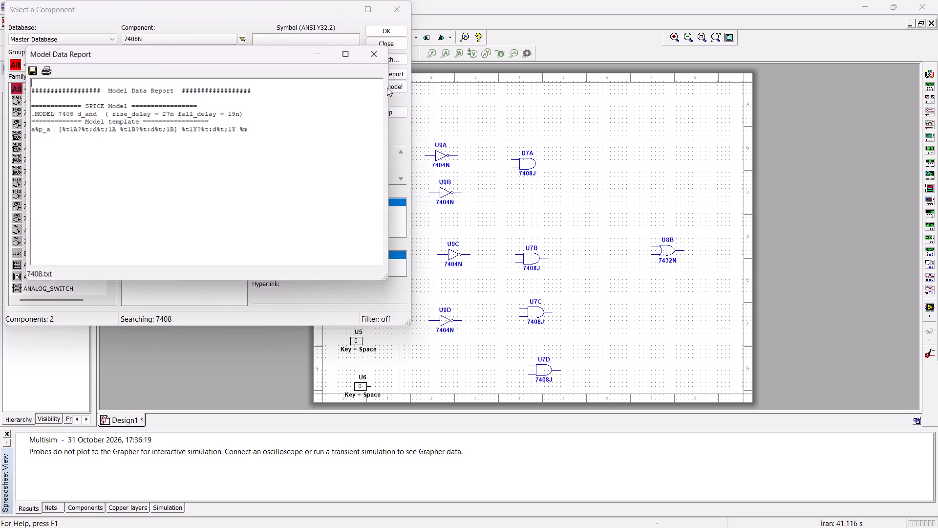
pyautogui.click(375, 57)
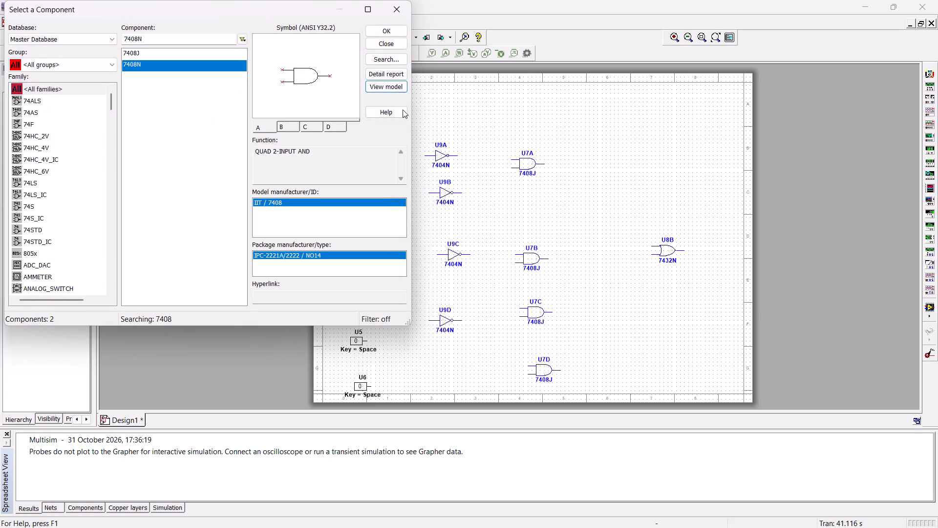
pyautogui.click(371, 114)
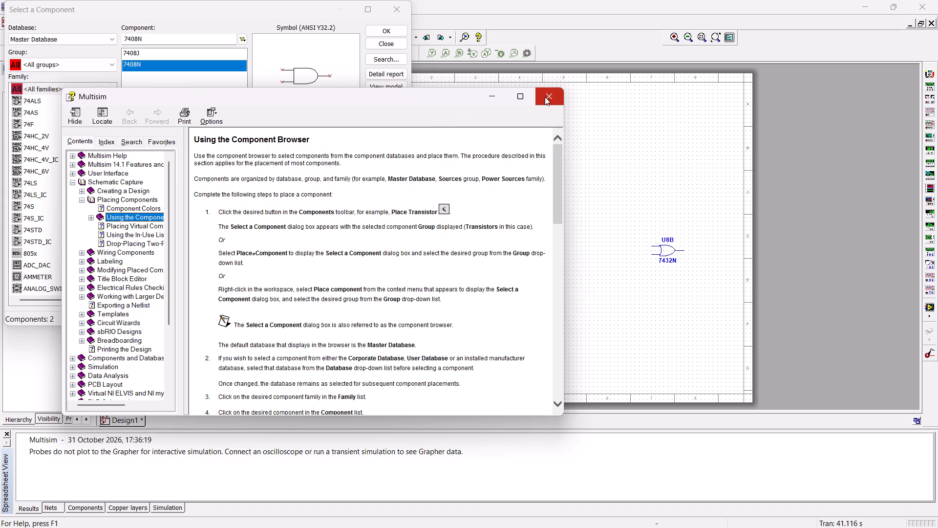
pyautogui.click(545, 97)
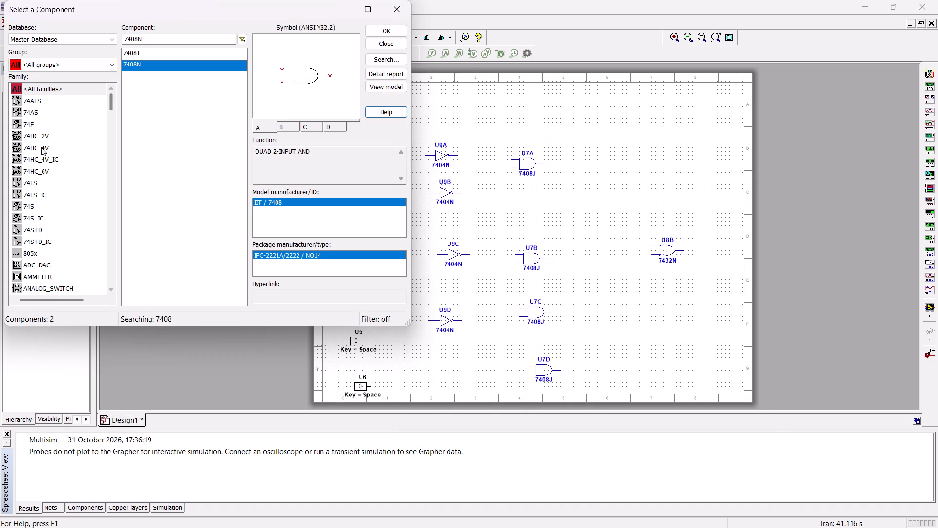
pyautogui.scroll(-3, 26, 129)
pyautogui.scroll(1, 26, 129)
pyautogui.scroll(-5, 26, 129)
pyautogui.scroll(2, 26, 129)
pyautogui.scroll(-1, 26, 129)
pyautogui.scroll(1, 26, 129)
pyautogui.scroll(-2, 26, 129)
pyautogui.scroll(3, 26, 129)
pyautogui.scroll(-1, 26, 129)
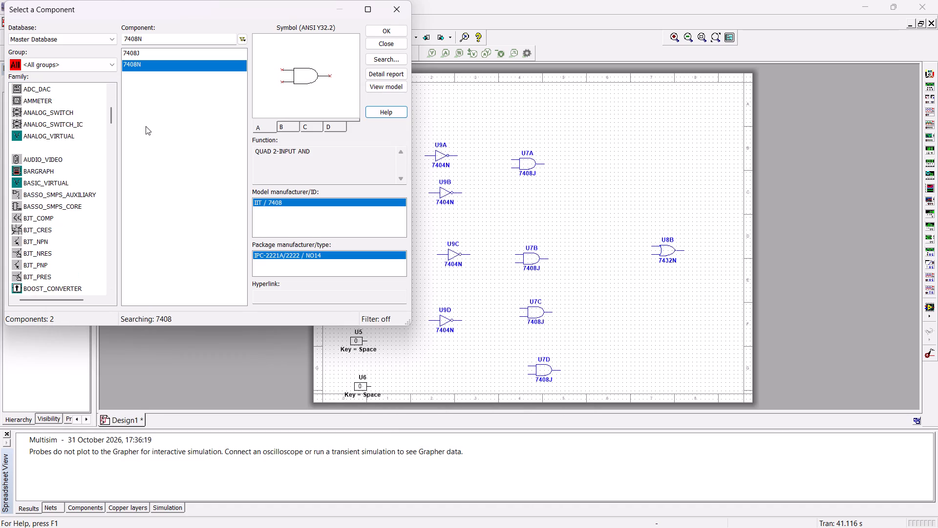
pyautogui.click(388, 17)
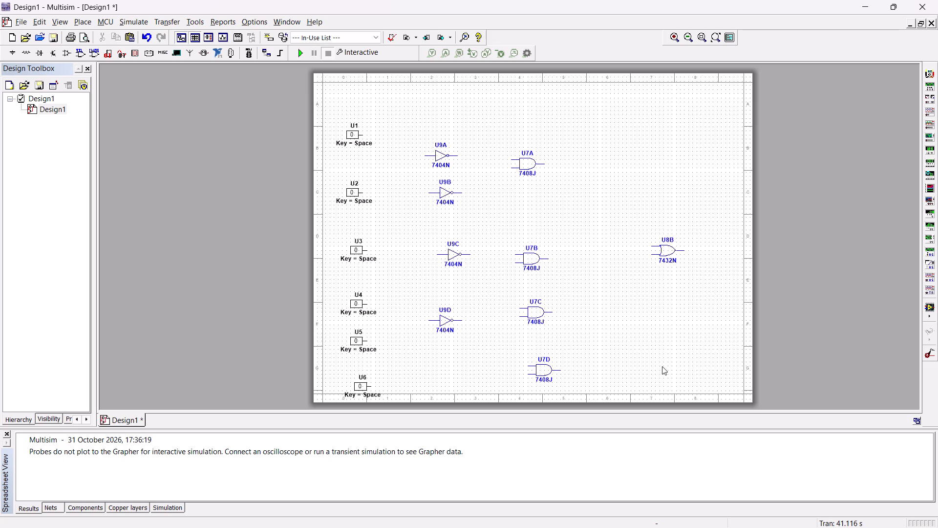
# Create a new blank design.
pyautogui.click(18, 20)
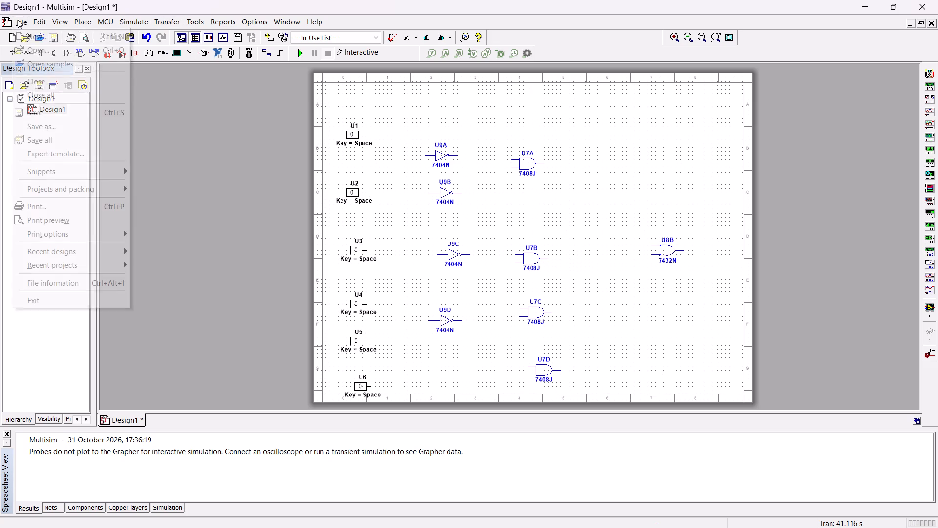
pyautogui.click(44, 40)
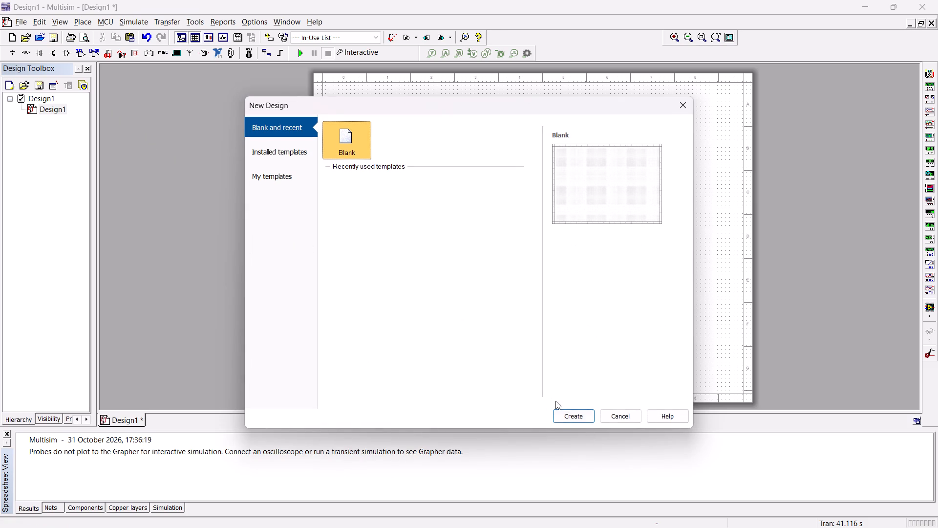
pyautogui.click(577, 419)
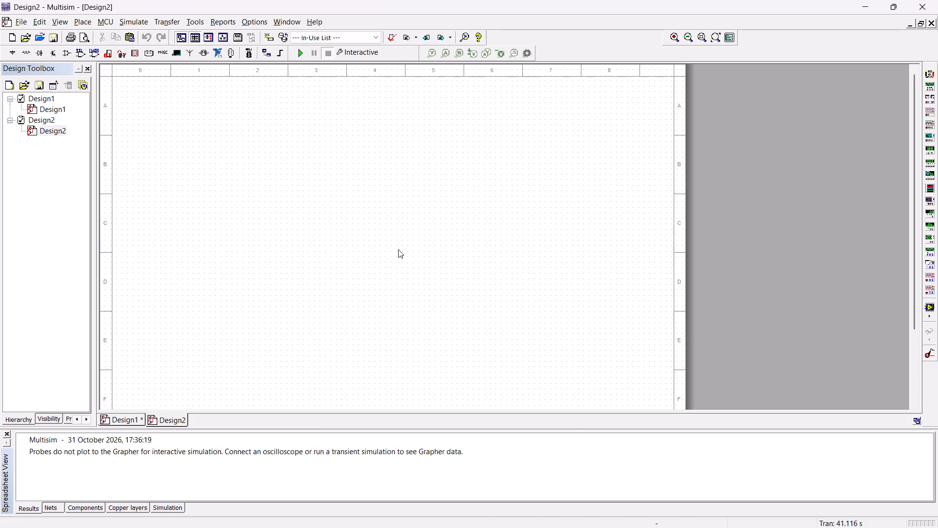
# Search all component groups for "74153" and place one 74153N data selector/multiplexer near the middle of the new sheet.
pyautogui.moveTo(384, 236); pyautogui.dragTo(490, 234, button='middle')
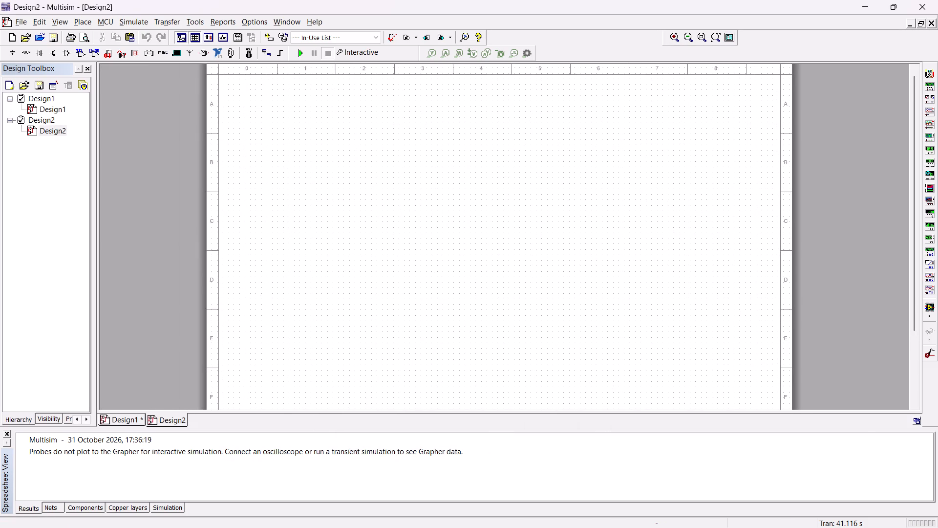
pyautogui.moveTo(490, 234); pyautogui.dragTo(494, 242, button='middle')
pyautogui.scroll(-3, 494, 242)
pyautogui.scroll(3, 494, 242)
pyautogui.scroll(-1, 494, 242)
pyautogui.scroll(1, 432, 225)
pyautogui.scroll(-1, 432, 225)
pyautogui.scroll(1, 432, 225)
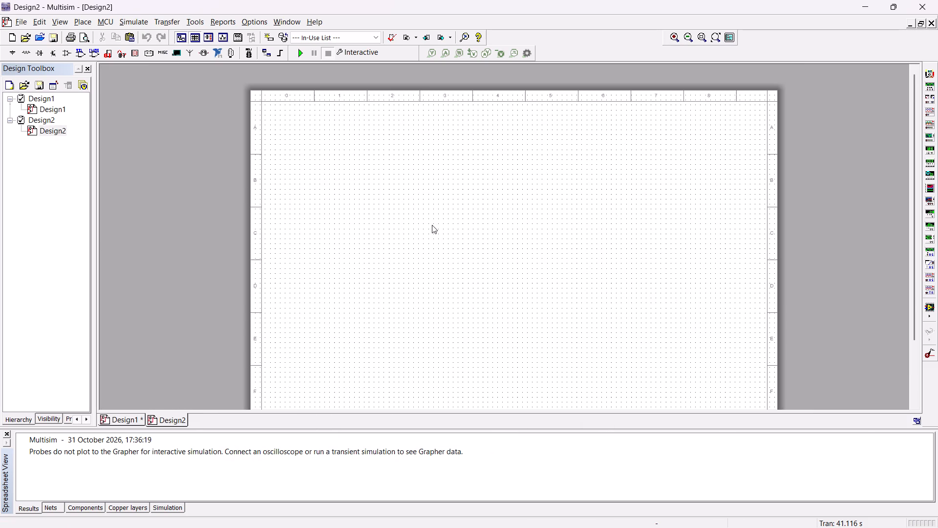
pyautogui.moveTo(432, 225); pyautogui.dragTo(424, 203, button='middle')
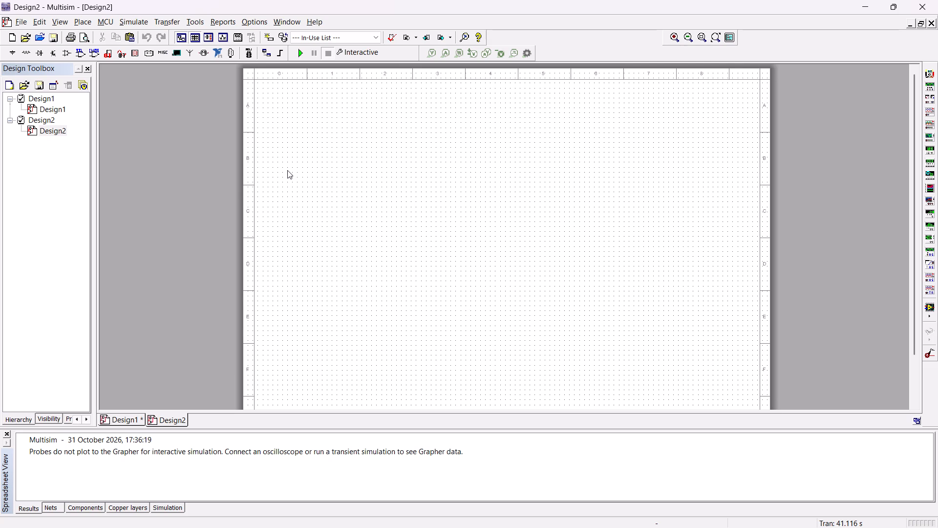
pyautogui.click(10, 51)
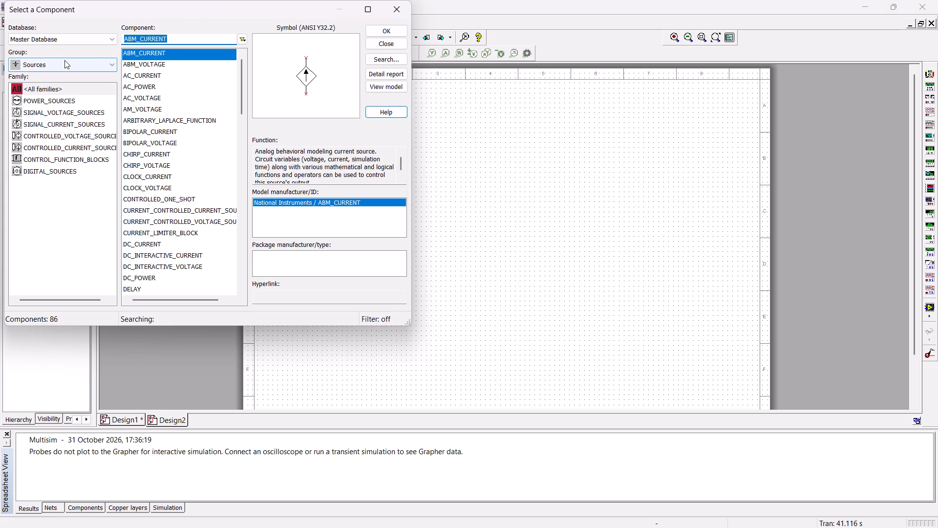
pyautogui.click(64, 60)
pyautogui.click(54, 71)
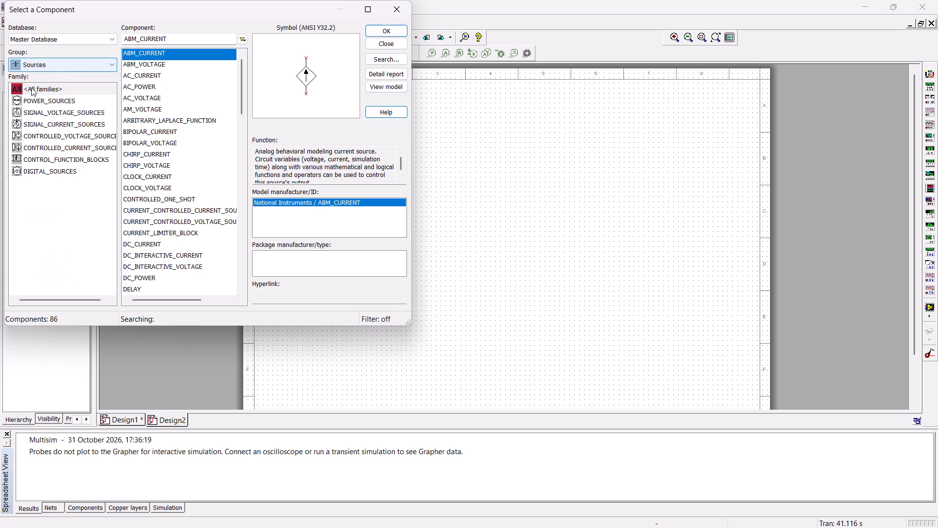
pyautogui.click(56, 67)
pyautogui.click(49, 75)
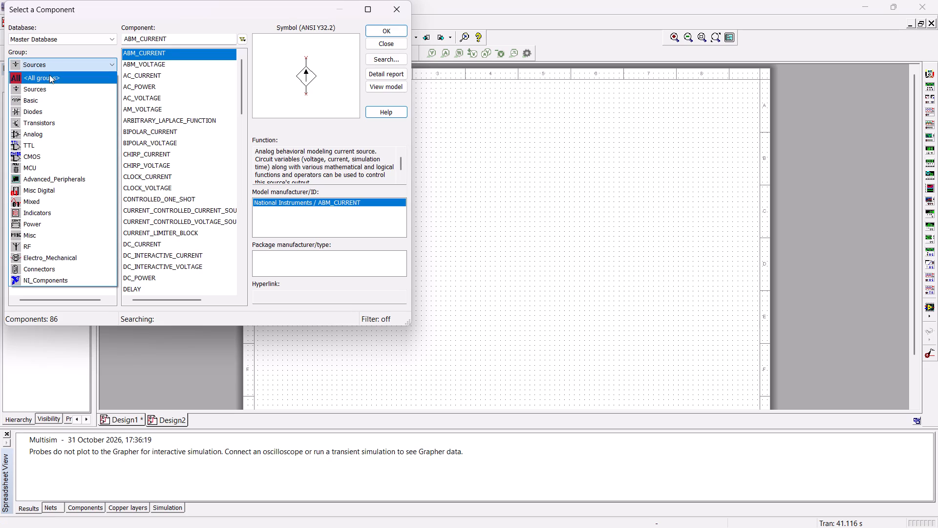
pyautogui.click(180, 41)
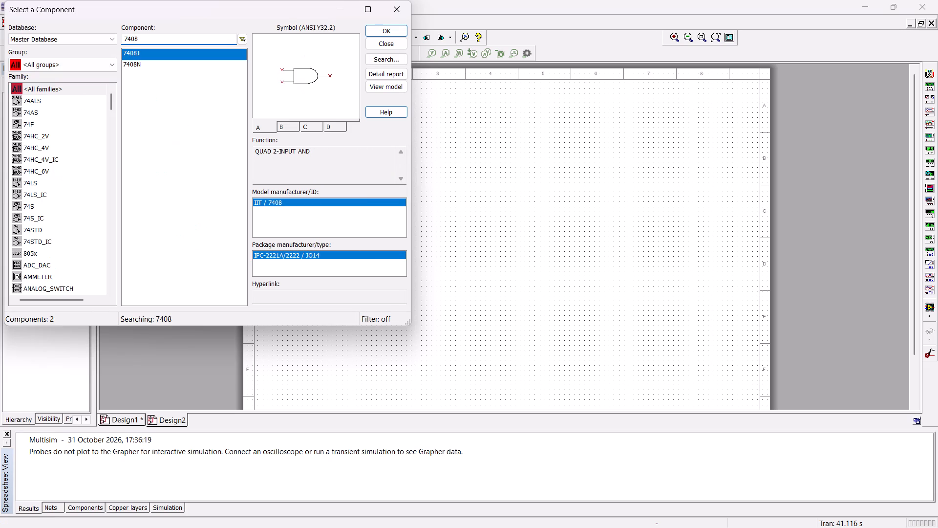
pyautogui.press('BackSpace')
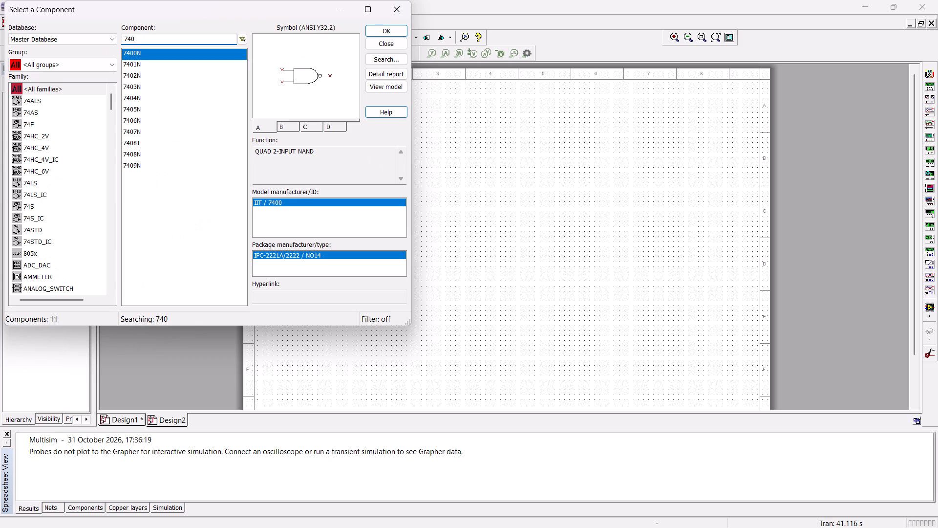
pyautogui.press('BackSpace')
pyautogui.write('153')
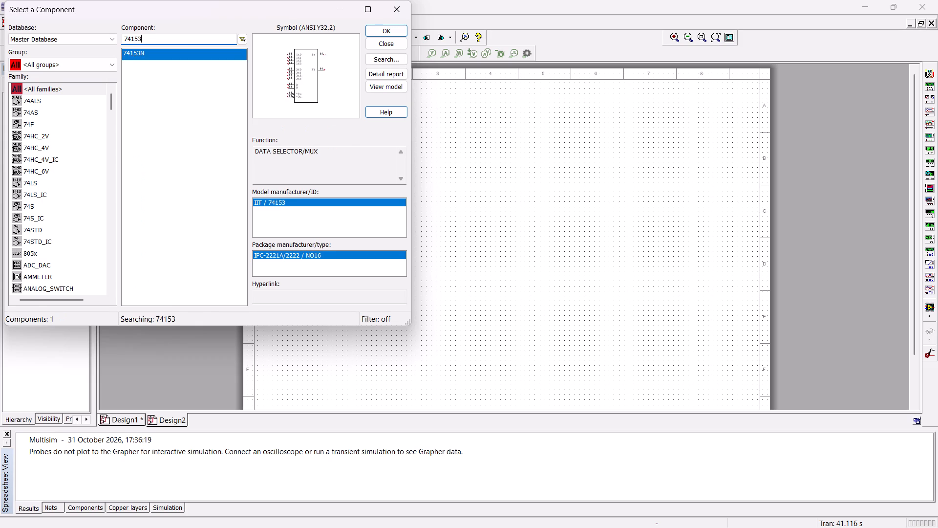
pyautogui.click(377, 29)
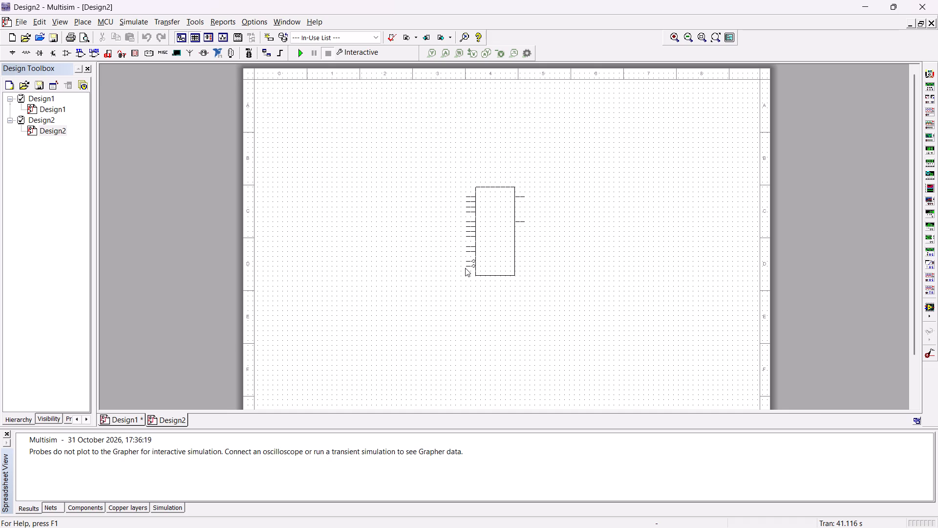
pyautogui.click(465, 268)
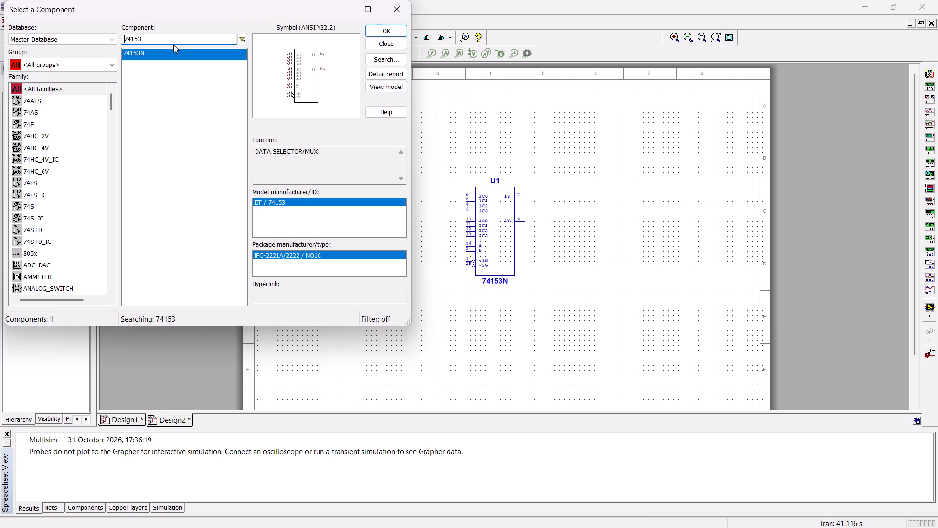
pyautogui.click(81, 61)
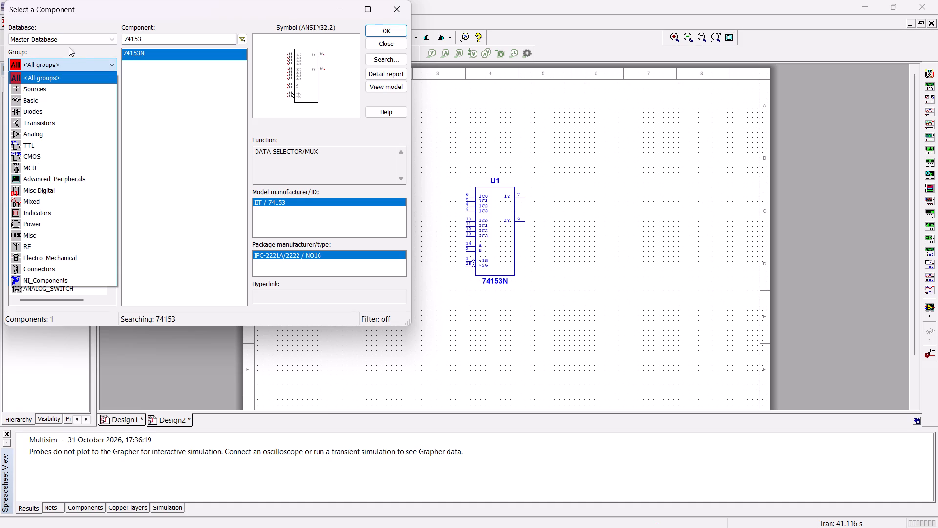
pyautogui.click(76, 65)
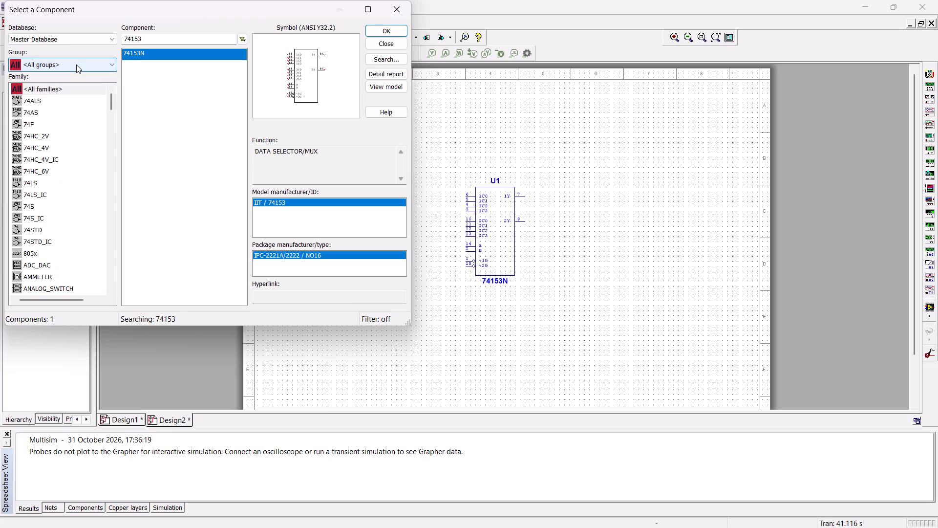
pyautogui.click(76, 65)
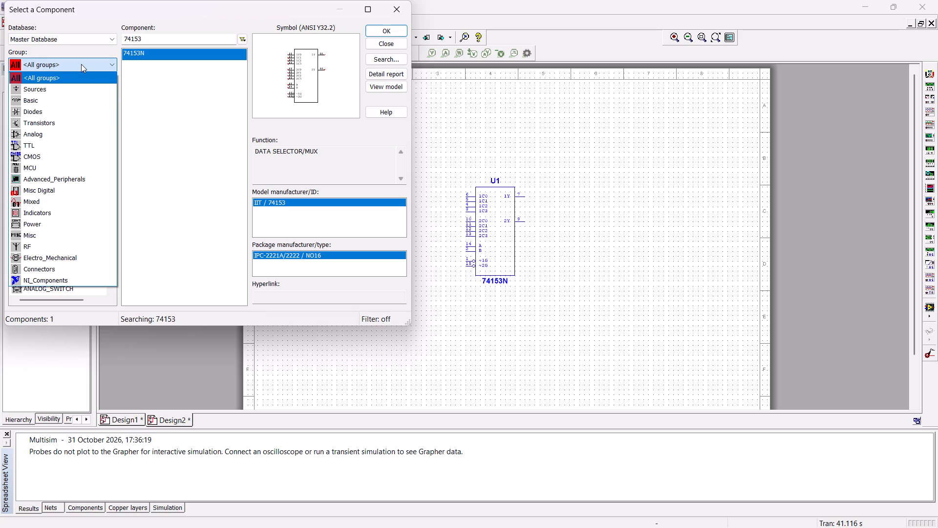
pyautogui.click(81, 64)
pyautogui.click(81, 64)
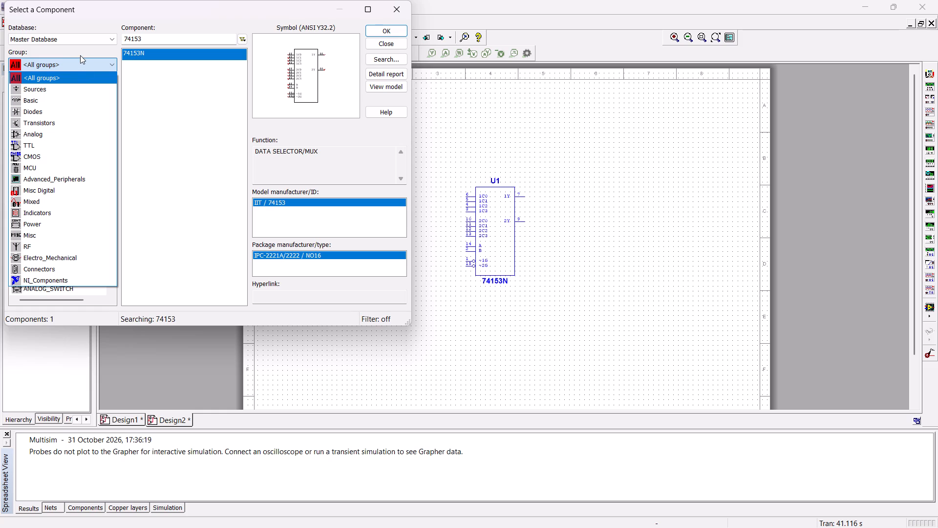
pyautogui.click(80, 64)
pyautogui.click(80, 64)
# Search all component groups for "int" and place four INTERACTIVE_DIGITAL_CONSTANT sources in a column to the left of the 74153N.
pyautogui.click(154, 39)
pyautogui.click(154, 39)
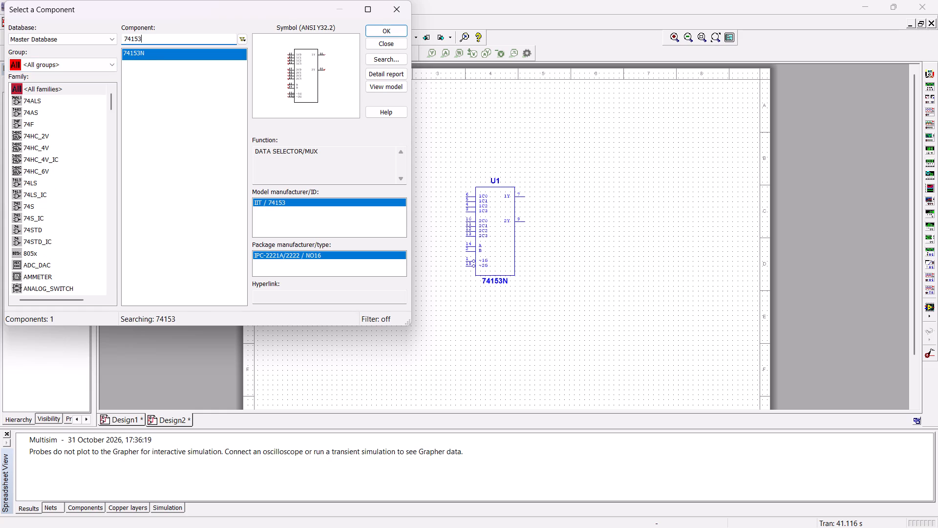
pyautogui.press('BackSpace')
pyautogui.press('BackSpace')
pyautogui.press('BackSpace')
pyautogui.press('BackSpace')
pyautogui.press('BackSpace')
pyautogui.press('BackSpace')
pyautogui.press('BackSpace')
pyautogui.press('BackSpace')
pyautogui.press('BackSpace')
pyautogui.press('BackSpace')
pyautogui.press('BackSpace')
pyautogui.press('BackSpace')
pyautogui.press('BackSpace')
pyautogui.press('BackSpace')
pyautogui.press('BackSpace')
pyautogui.press('BackSpace')
pyautogui.press('BackSpace')
pyautogui.press('BackSpace')
pyautogui.press('BackSpace')
pyautogui.press('BackSpace')
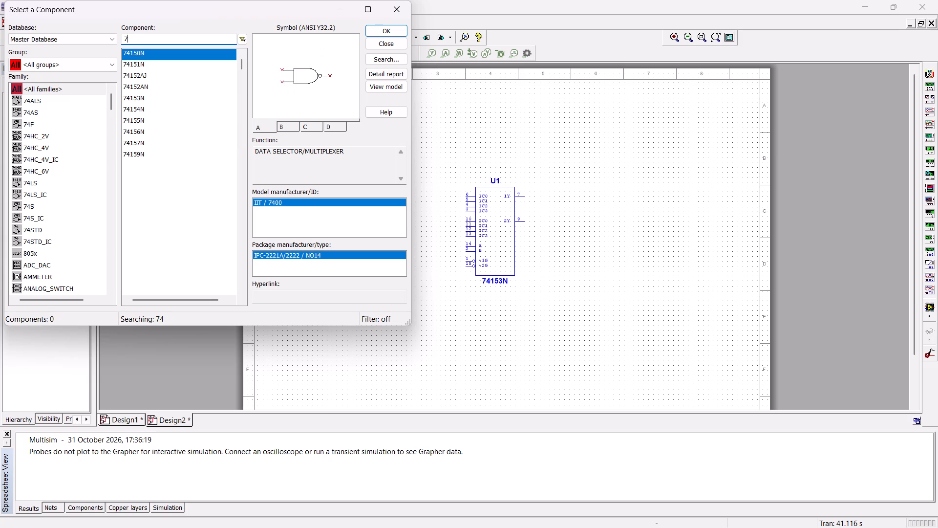
pyautogui.write('in')
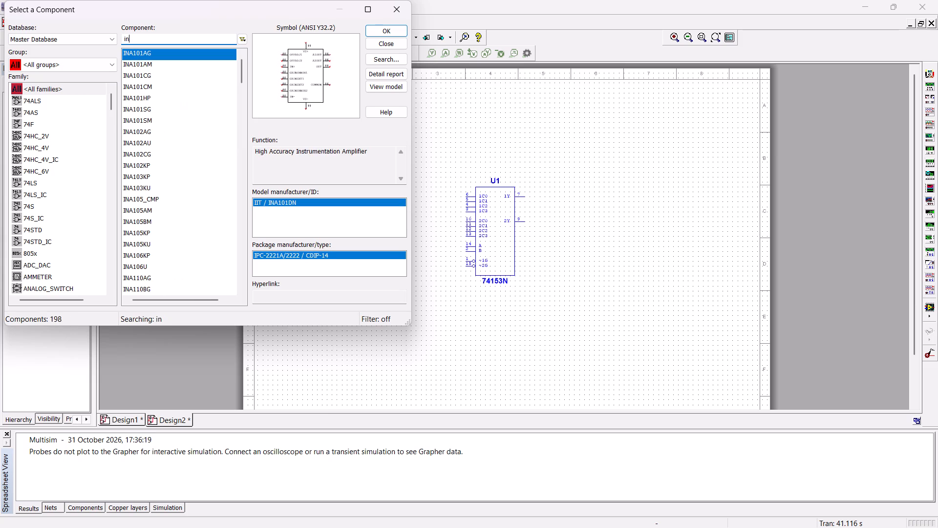
pyautogui.press('t')
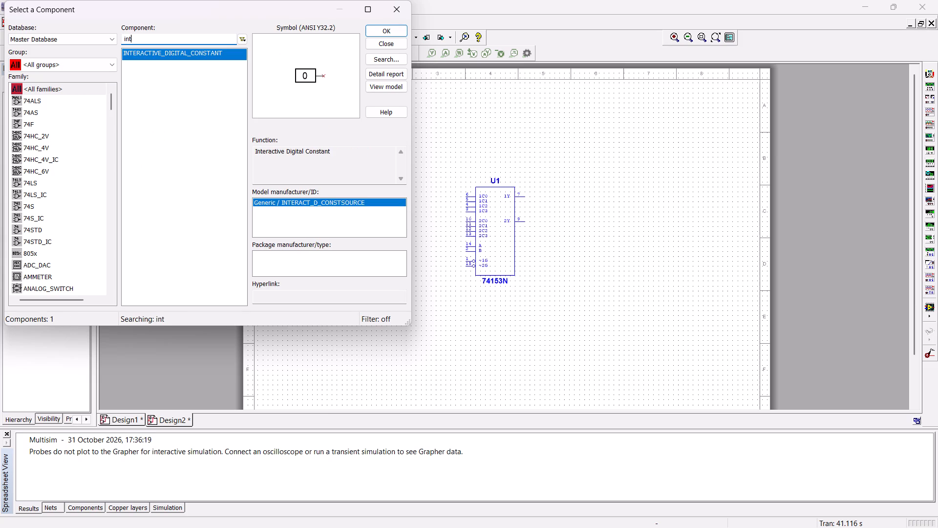
pyautogui.click(402, 29)
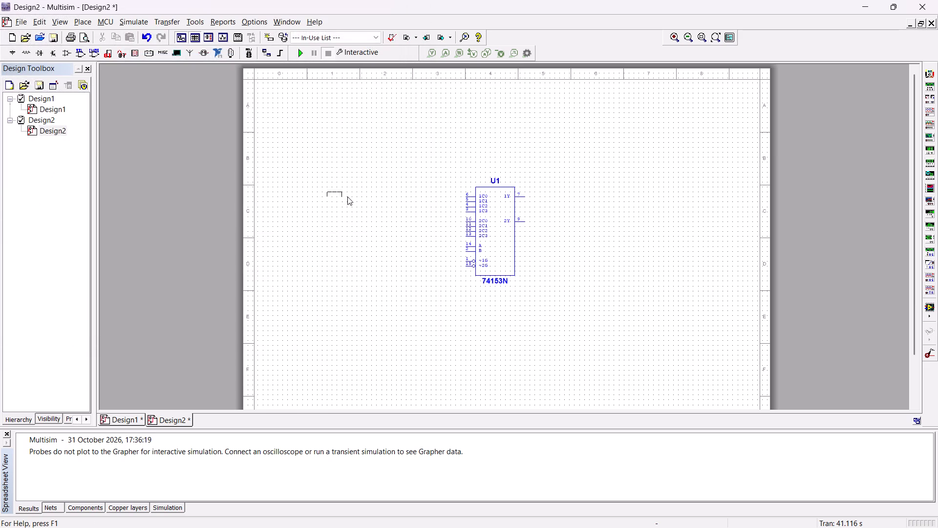
pyautogui.click(333, 193)
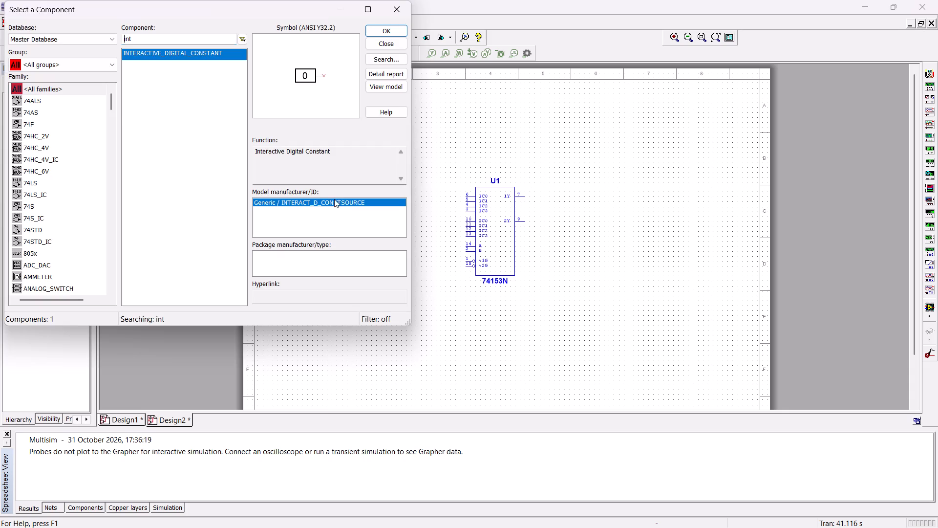
pyautogui.click(393, 28)
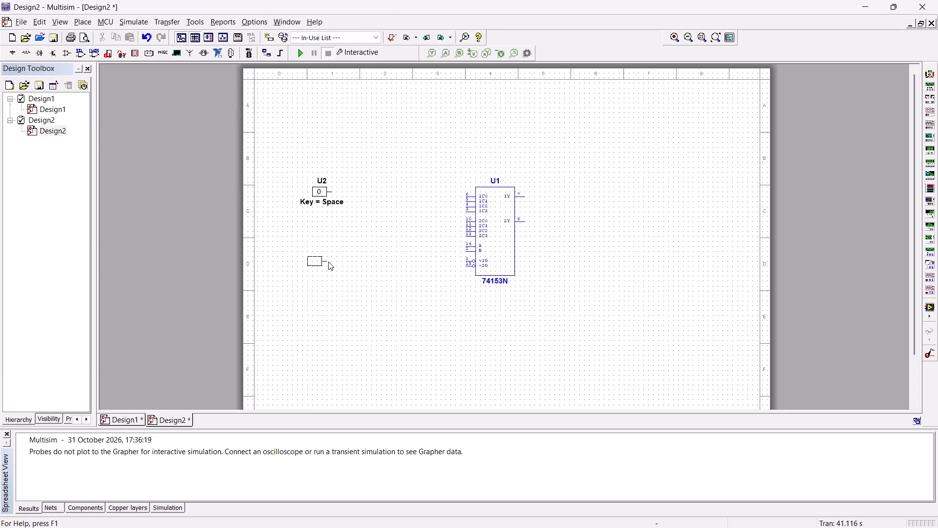
pyautogui.click(328, 262)
pyautogui.click(367, 29)
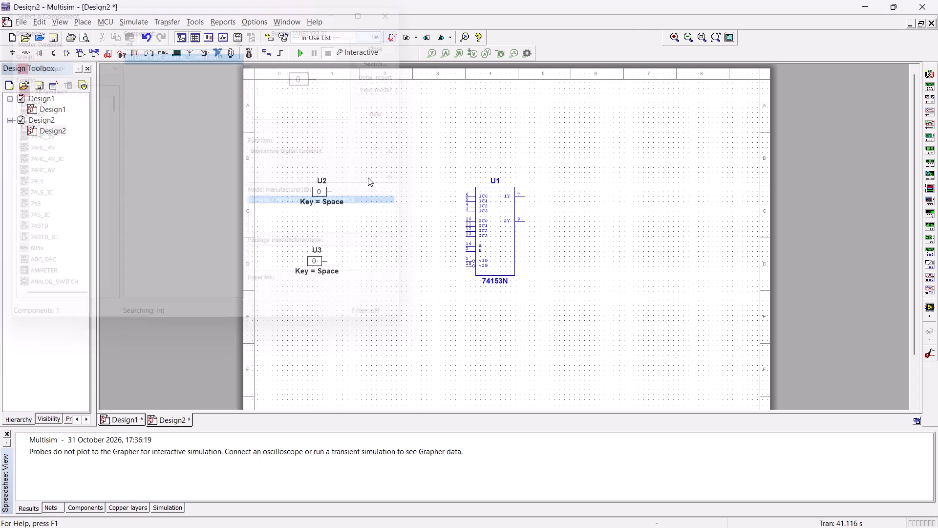
pyautogui.click(331, 322)
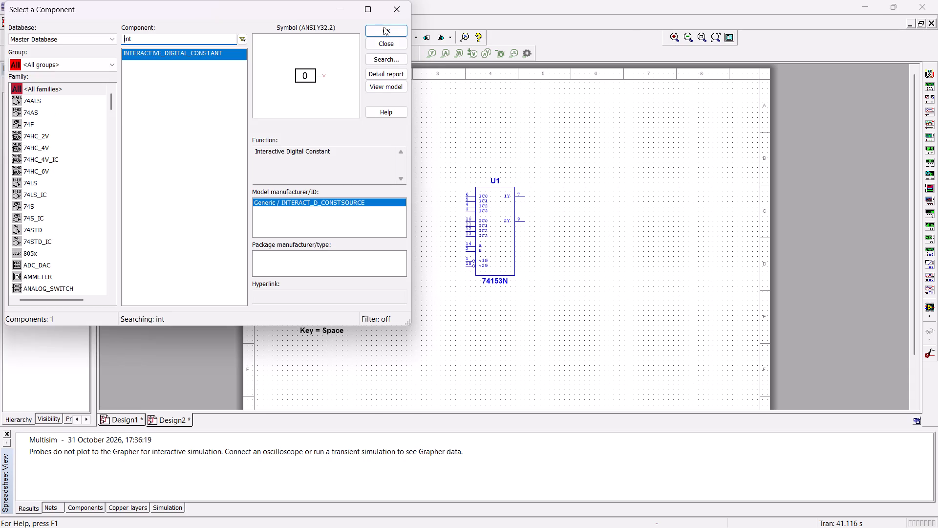
pyautogui.click(384, 27)
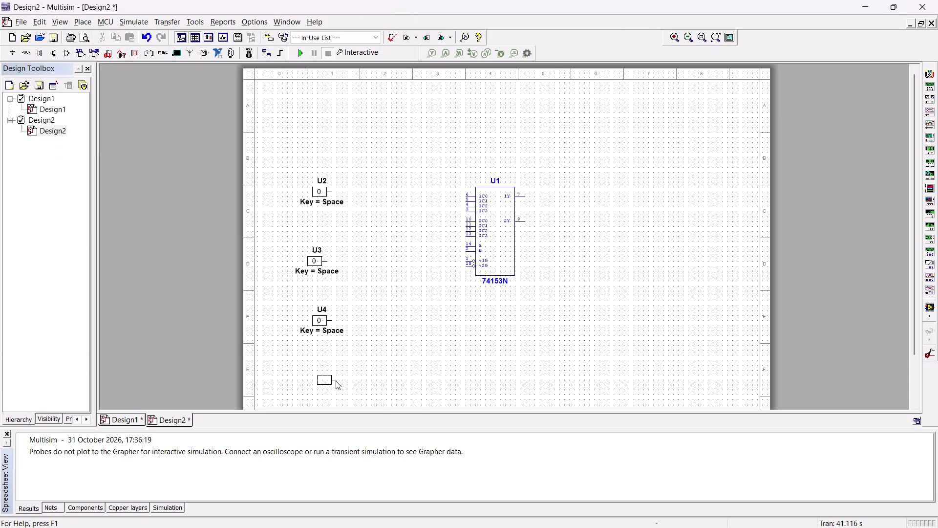
pyautogui.click(336, 381)
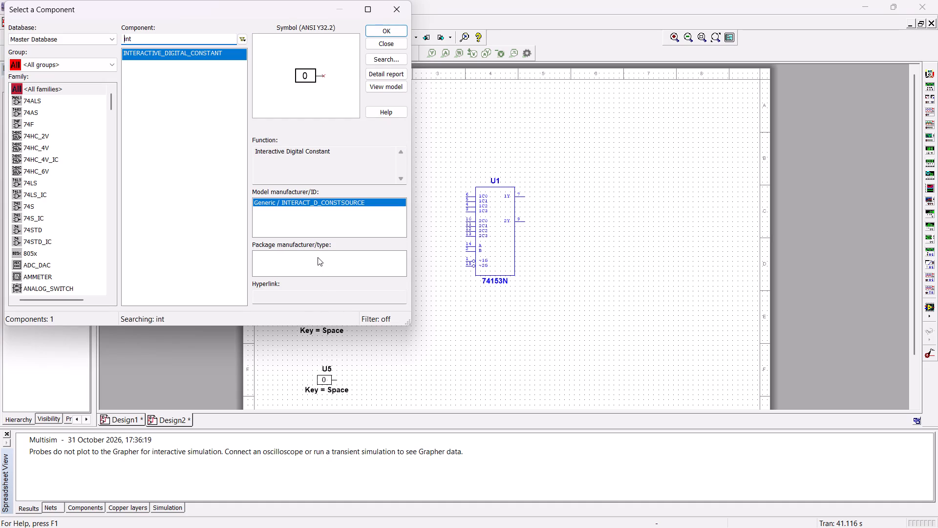
# Place a fifth interactive digital constant just below the 74153N multiplexer.
pyautogui.click(380, 32)
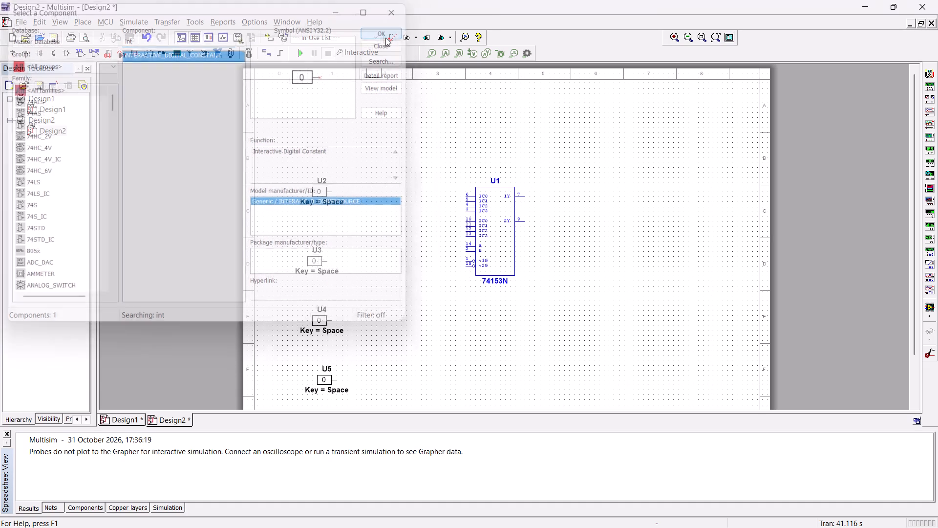
pyautogui.click(464, 352)
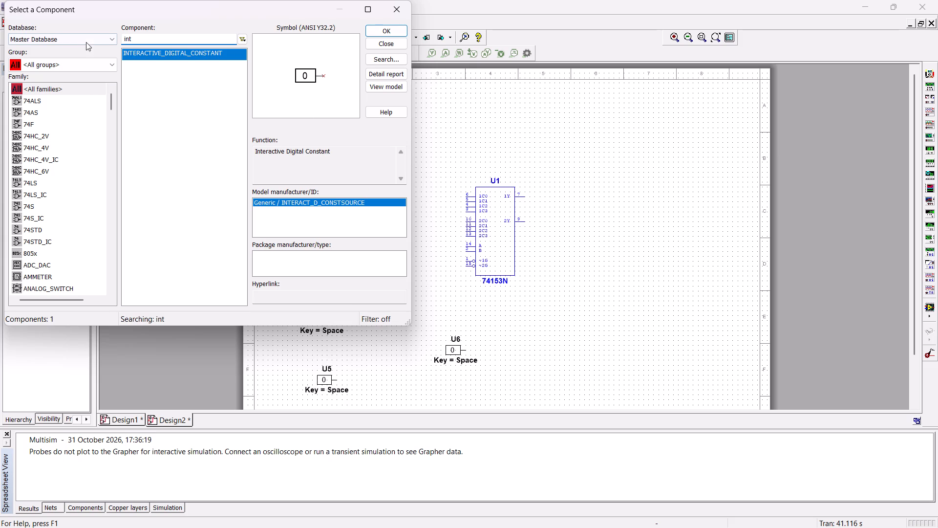
# Place one PROBE_DIG_ORANGE from the Indicators group to the upper right of the 74153N, and finish placing components.
pyautogui.click(80, 63)
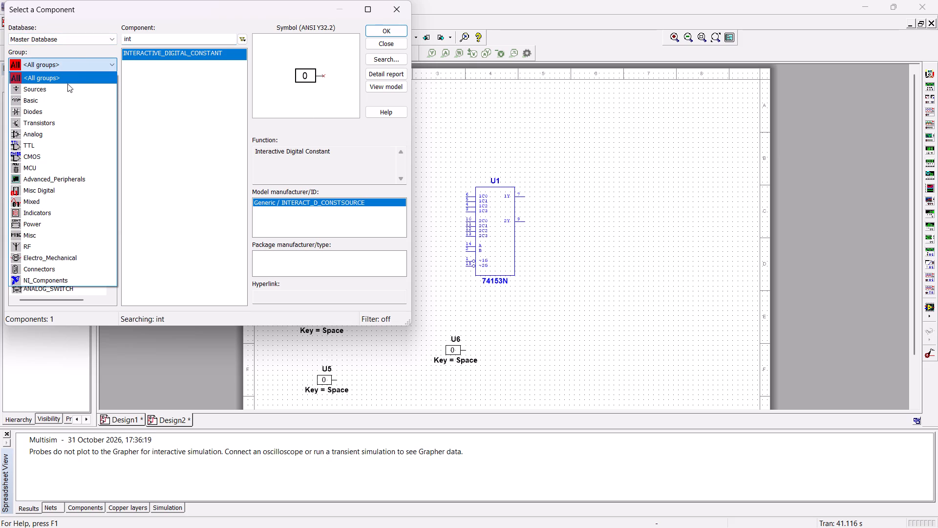
pyautogui.click(37, 210)
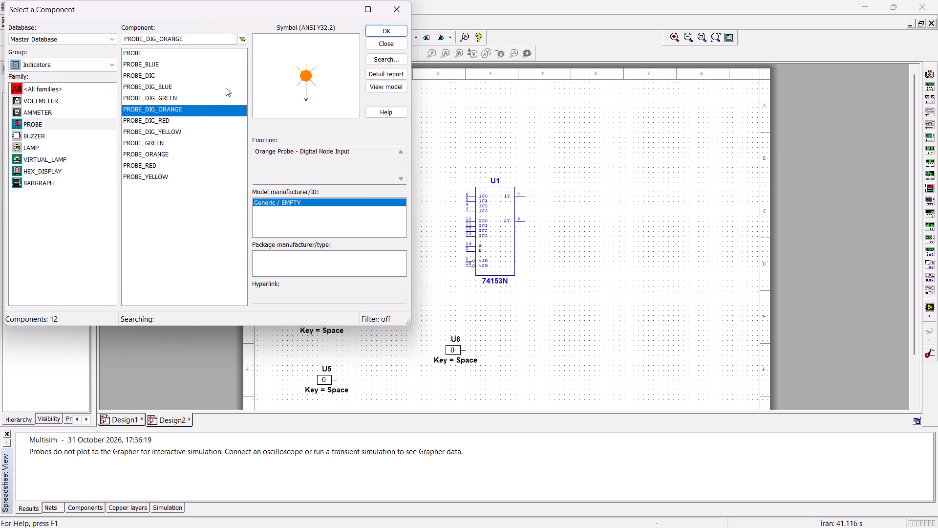
pyautogui.click(398, 29)
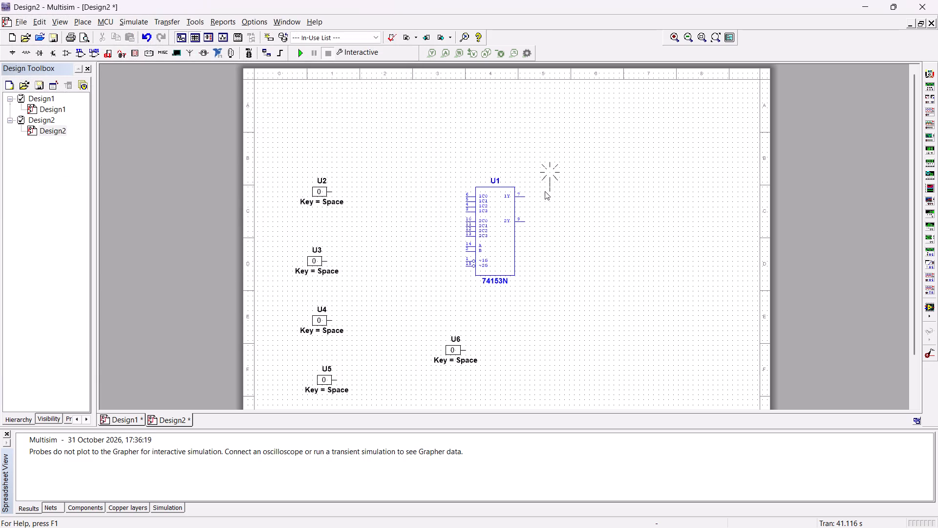
pyautogui.click(589, 187)
pyautogui.click(403, 4)
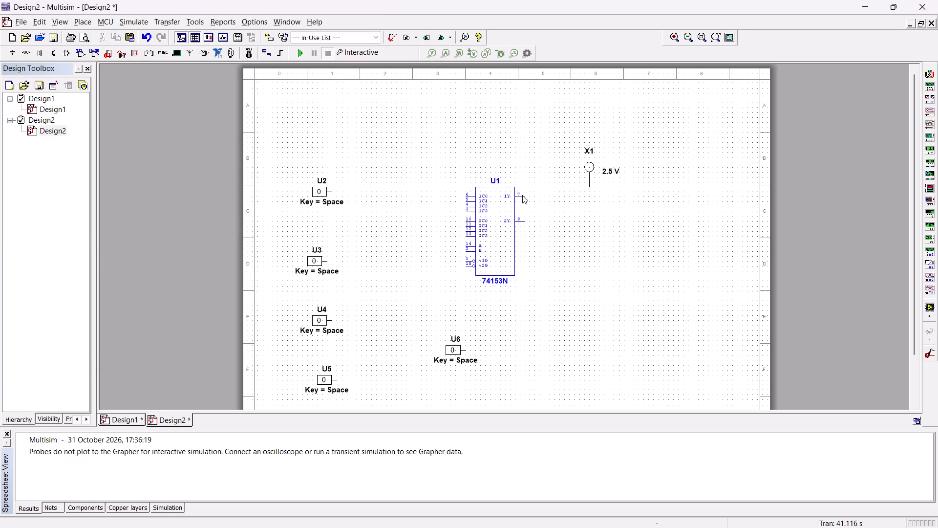
# Wire the multiplexer's 1Y output to the digital probe X1.
pyautogui.click(523, 196)
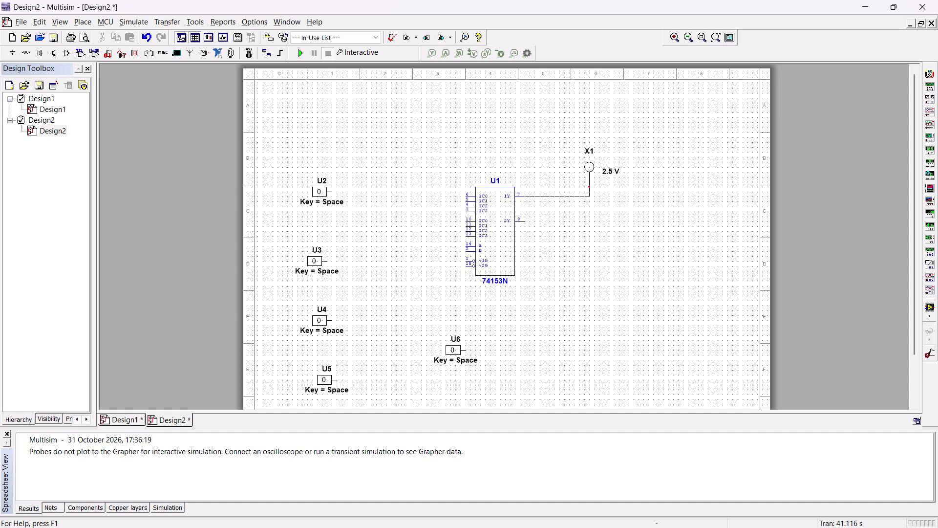
pyautogui.click(590, 186)
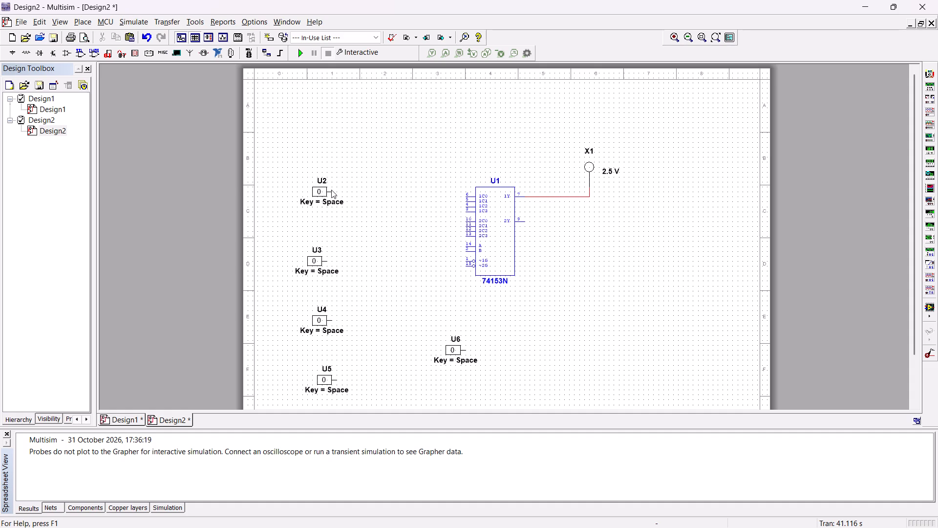
# Wire digital constants U2 and U3 to the multiplexer's data inputs 1C0 and 1C1 respectively.
pyautogui.click(331, 190)
pyautogui.click(359, 195)
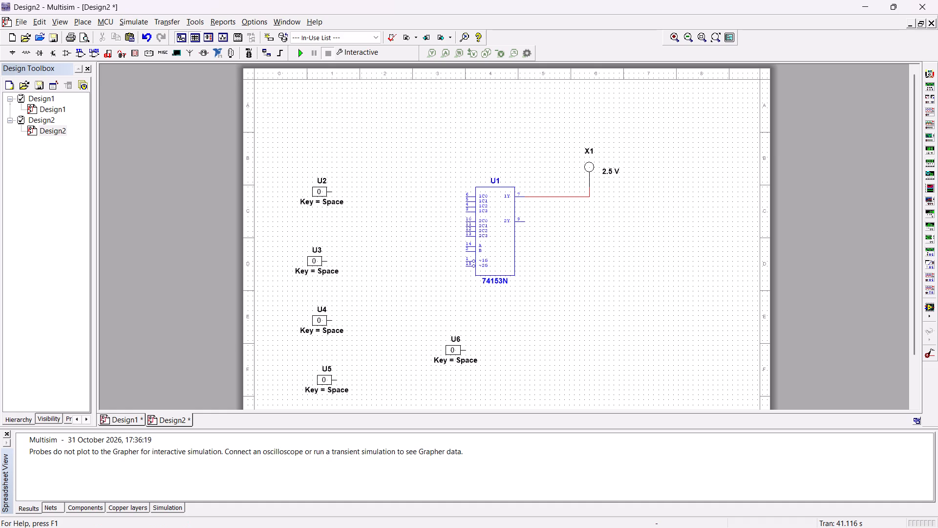
pyautogui.click(331, 192)
pyautogui.click(468, 196)
pyautogui.click(327, 261)
pyautogui.click(379, 198)
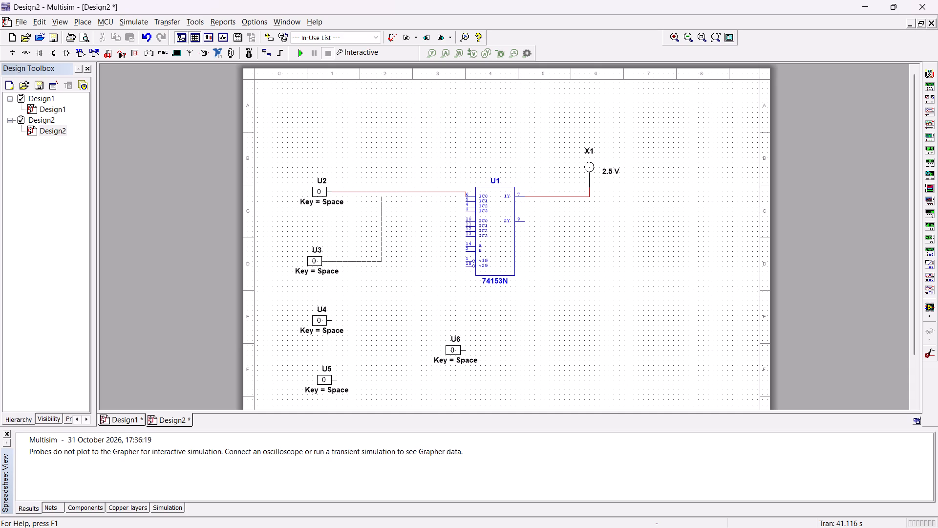
pyautogui.click(466, 198)
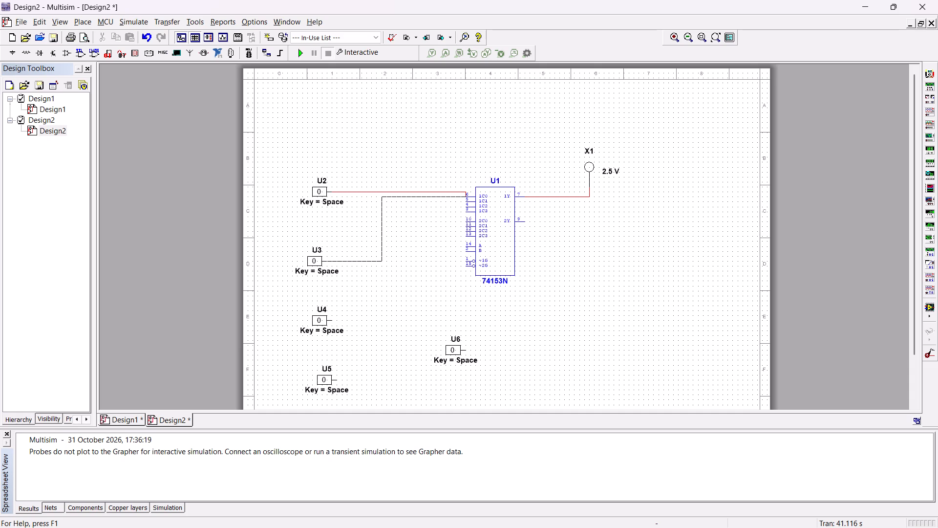
pyautogui.click(465, 198)
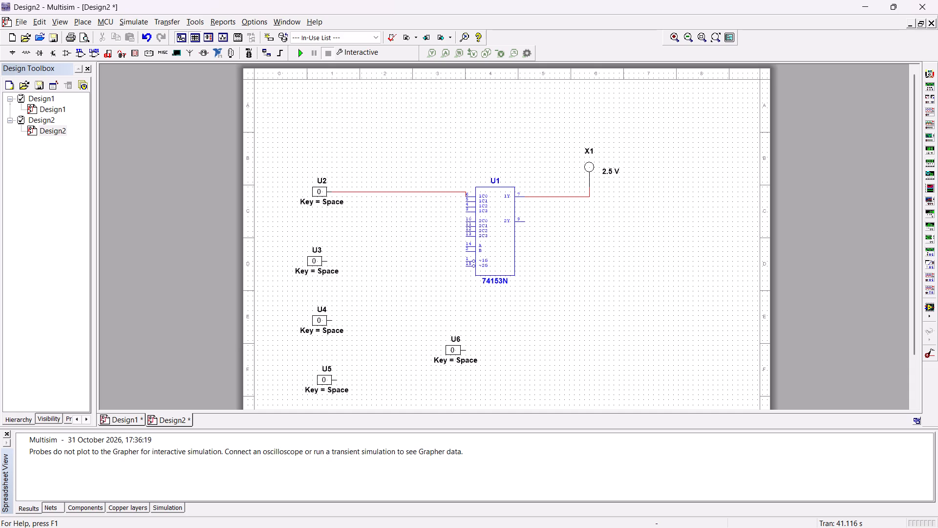
pyautogui.click(466, 201)
# Wire digital constants U4 and U5 to the multiplexer's data inputs 1C2 and 1C3 respectively.
pyautogui.click(331, 320)
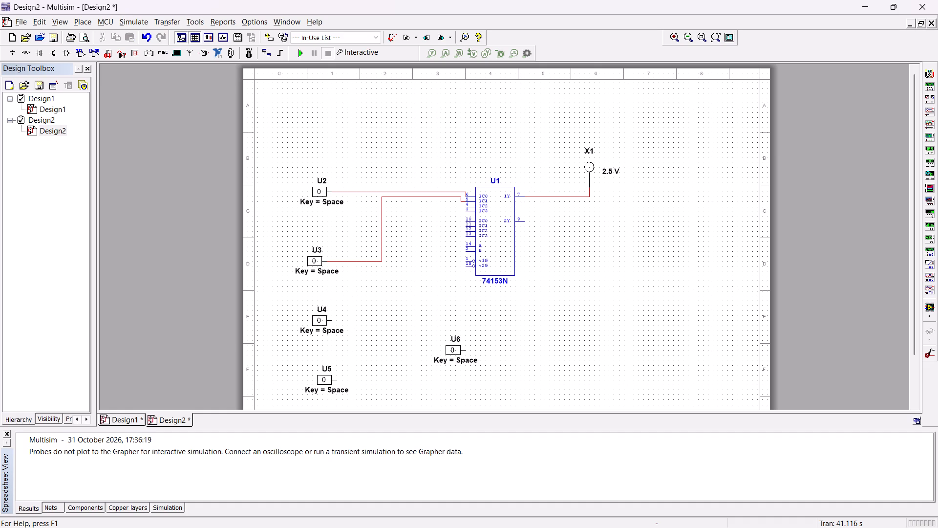
pyautogui.click(391, 204)
pyautogui.click(465, 203)
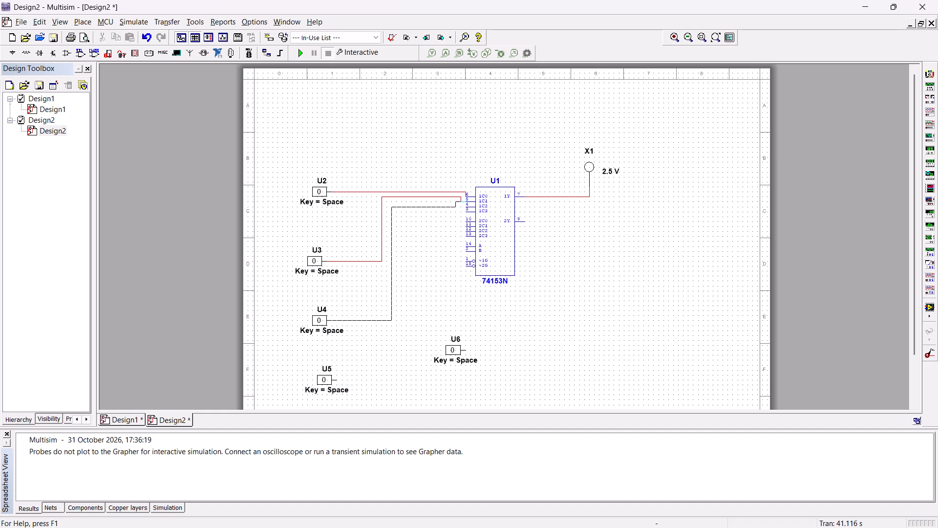
pyautogui.click(466, 207)
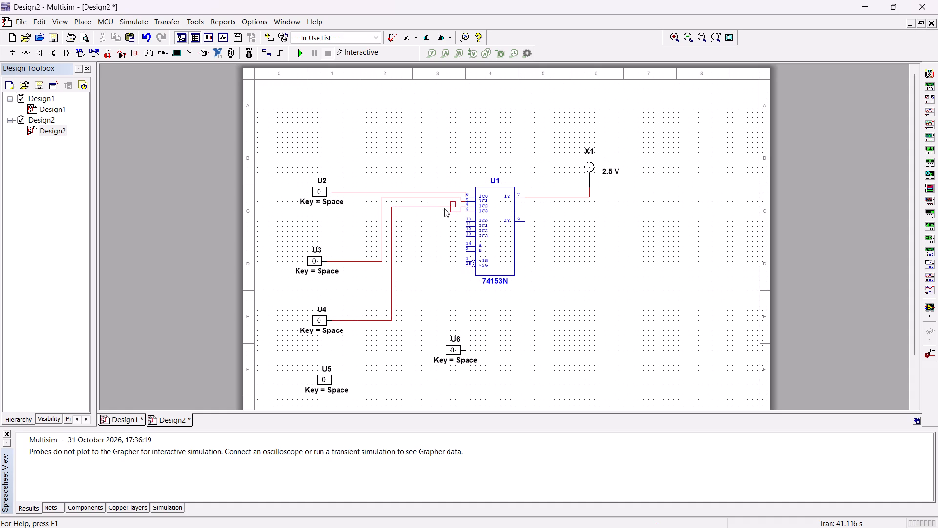
pyautogui.click(335, 380)
pyautogui.click(427, 219)
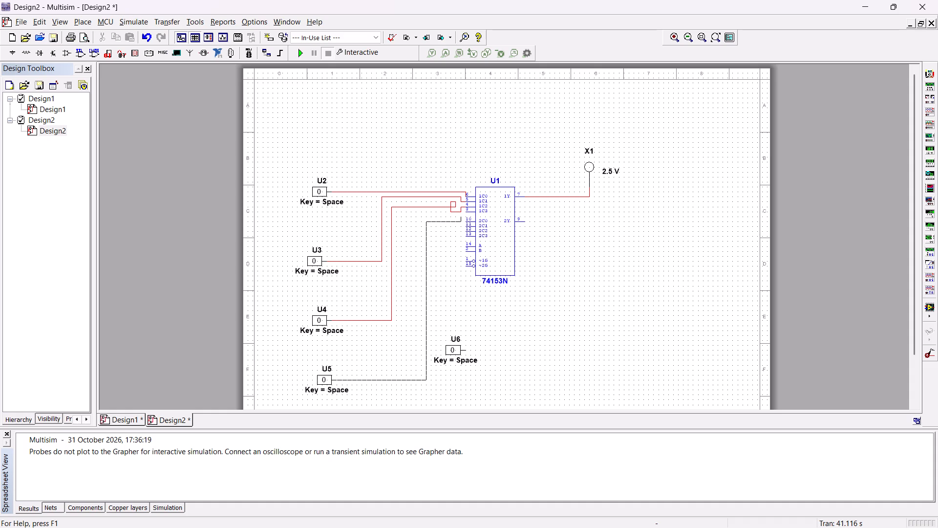
pyautogui.click(467, 211)
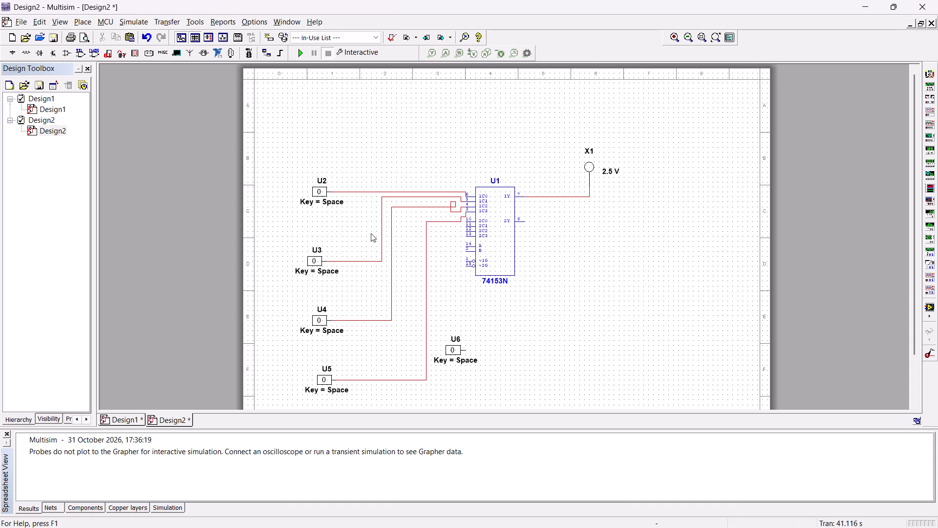
# Wire the multiplexer's ~1G enable input to digital constant U6.
pyautogui.click(466, 262)
pyautogui.click(464, 347)
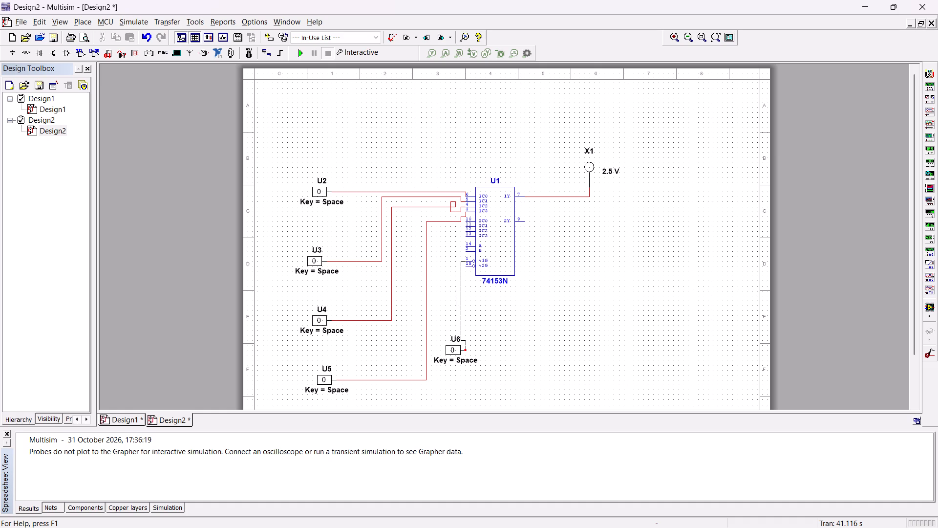
pyautogui.click(464, 351)
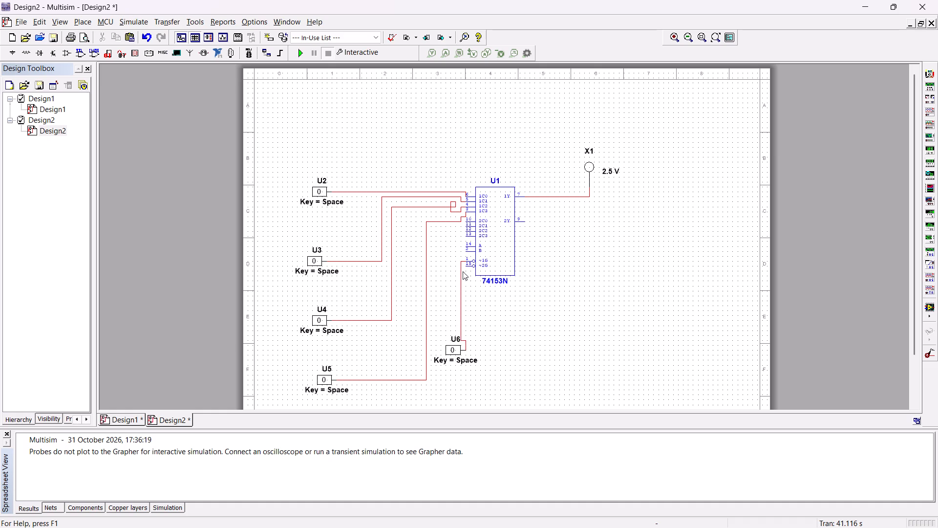
# Wire the multiplexer's ~2G enable input to the wire between ~1G and digital constant U6.
pyautogui.click(465, 266)
pyautogui.click(460, 268)
# Run the interactive simulation and switch digital constants U2, U3, U4 and U5 to 1 in turn.
pyautogui.click(298, 58)
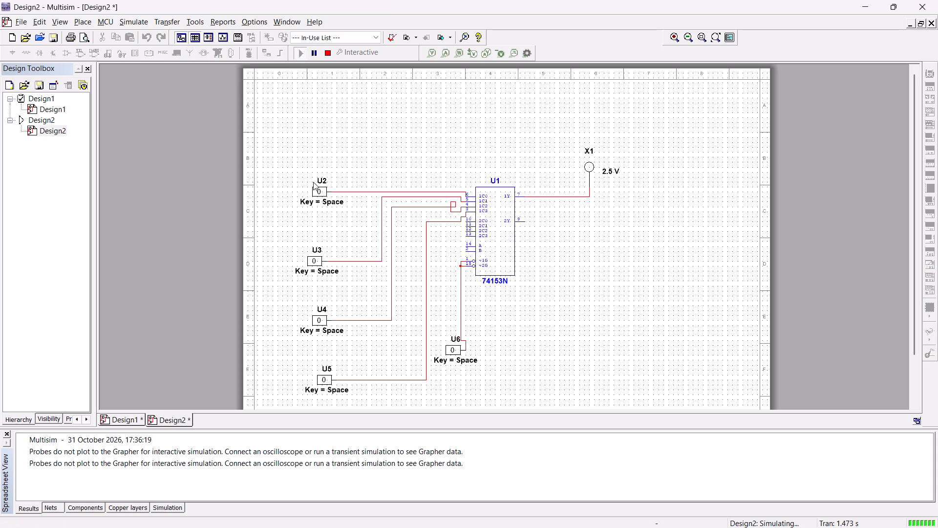
pyautogui.click(317, 191)
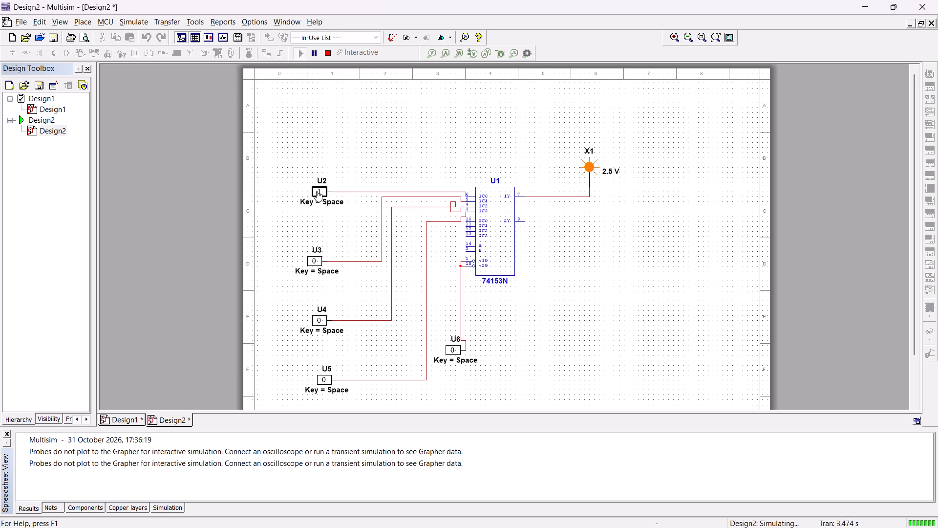
pyautogui.click(315, 261)
pyautogui.click(318, 321)
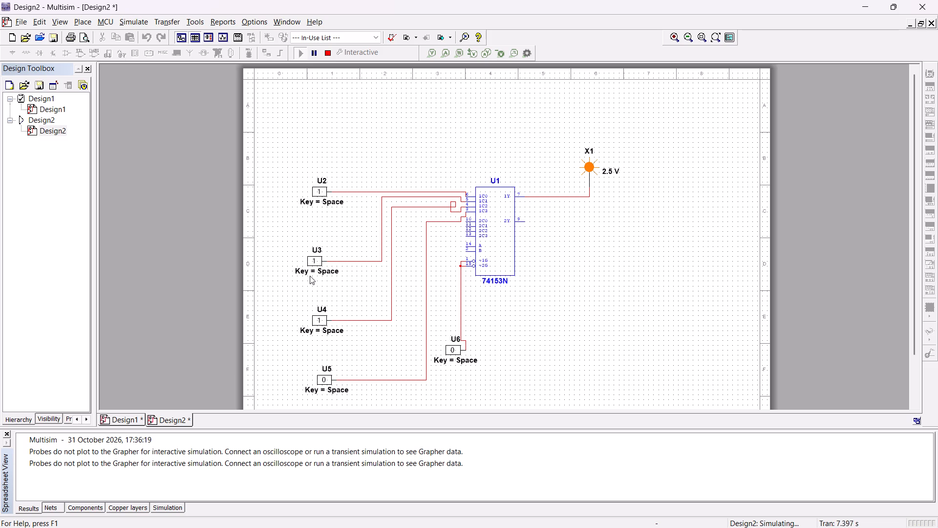
pyautogui.click(324, 381)
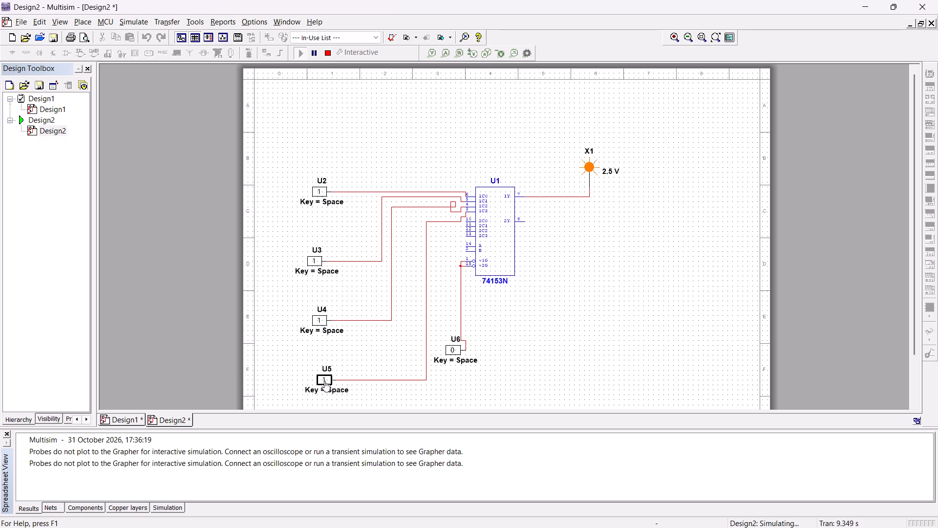
# Switch digital constants U5, U4, U3 and U2 back to 0 in turn while the simulation runs.
pyautogui.click(324, 381)
pyautogui.click(318, 323)
pyautogui.click(318, 322)
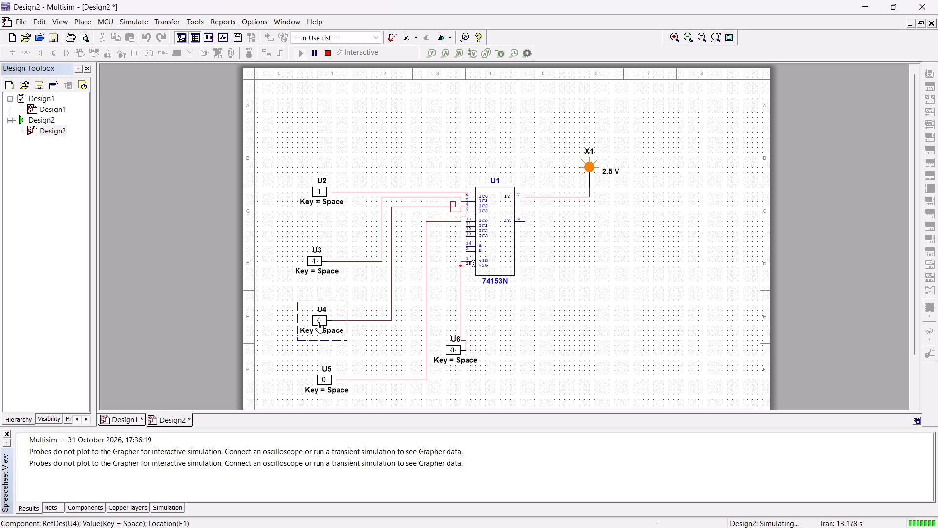
pyautogui.click(315, 263)
pyautogui.click(321, 193)
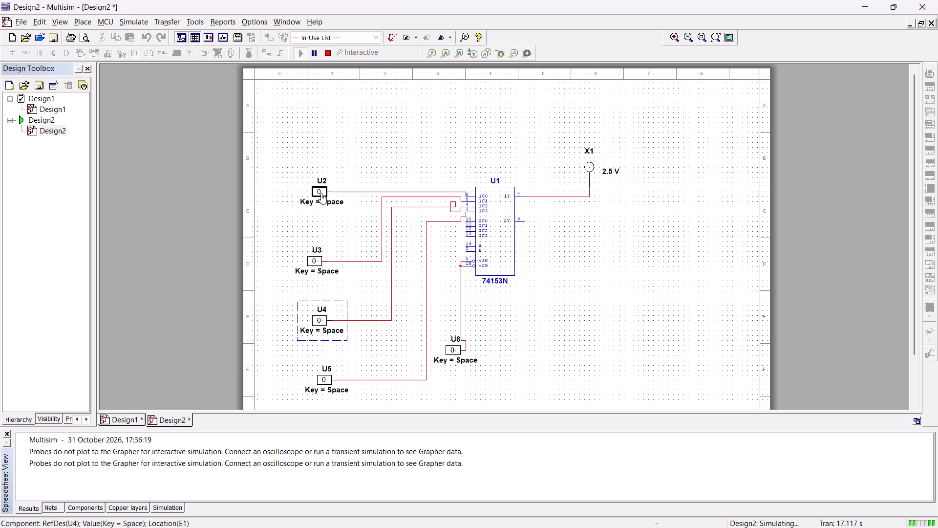
# Switch digital constants U3, U4 and U5 to 1, leaving U2 at 0, to test the multiplexer output.
pyautogui.click(311, 261)
pyautogui.click(316, 263)
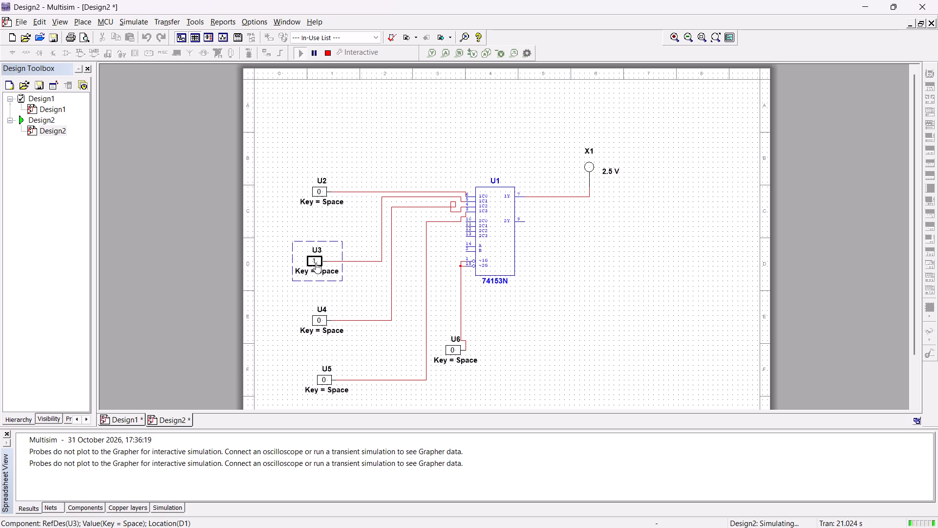
pyautogui.click(319, 319)
pyautogui.click(325, 380)
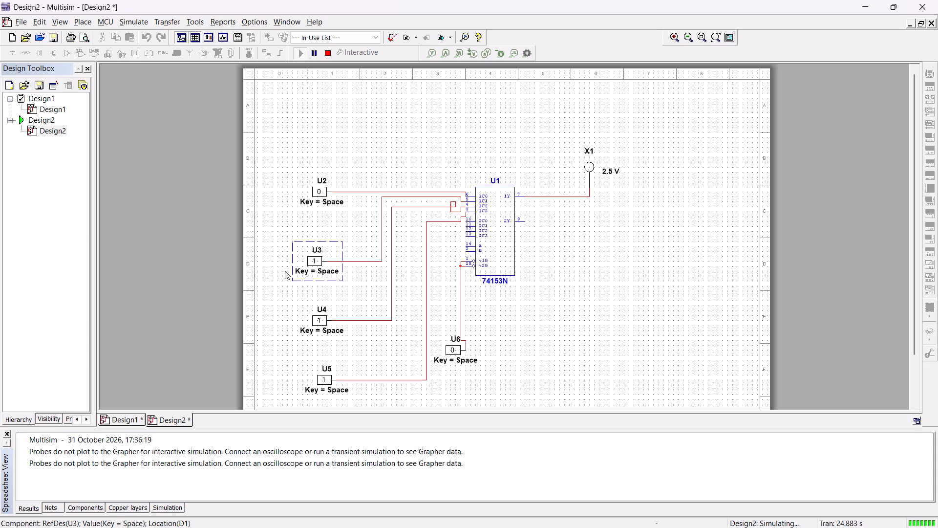
# Switch digital constant U2 to 1 and return U3, U4 and U5 to 0.
pyautogui.click(317, 194)
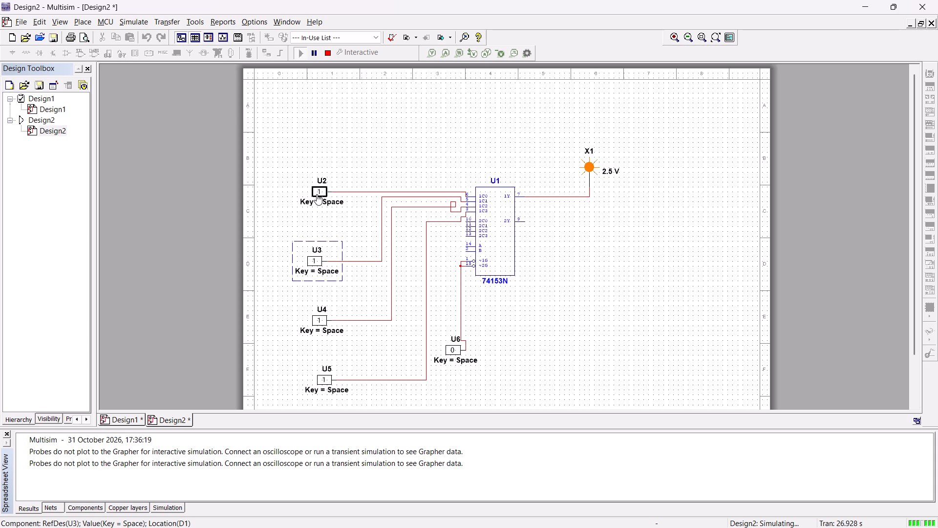
pyautogui.click(312, 261)
pyautogui.click(320, 323)
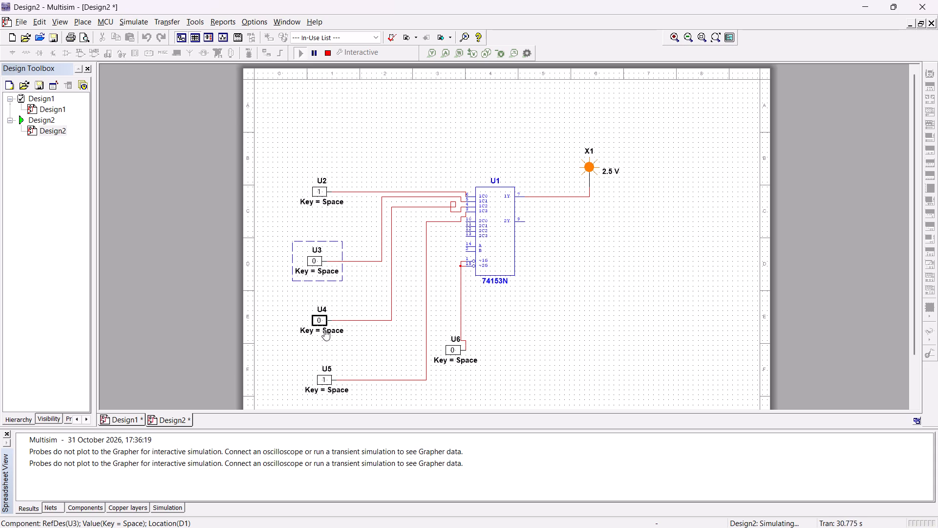
pyautogui.click(324, 380)
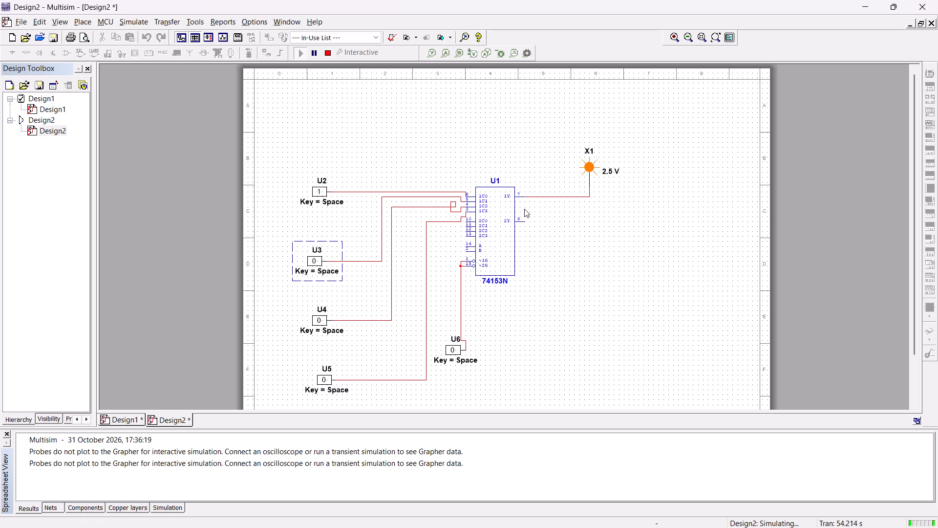
# Stop the simulation and delete the 74153N multiplexer U1 and probe X1 together with all connecting wires.
pyautogui.moveTo(637, 336); pyautogui.dragTo(469, 149)
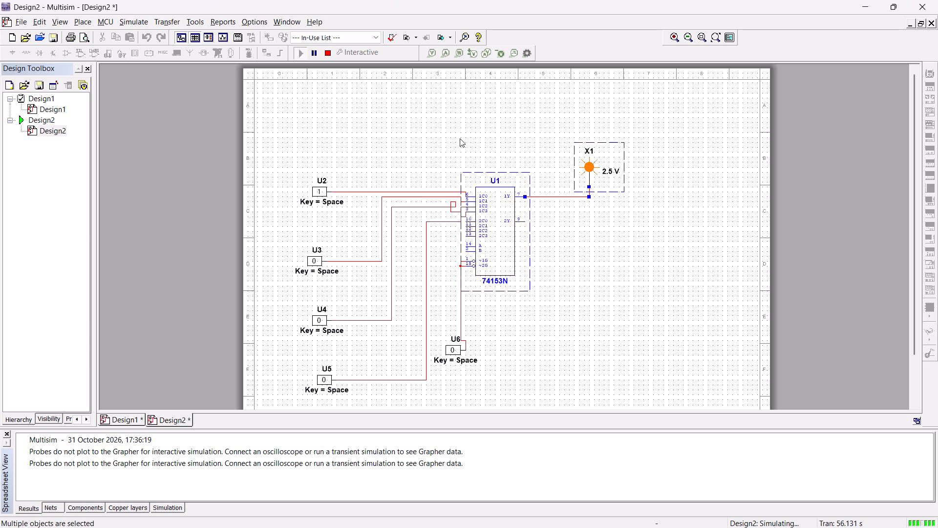
pyautogui.press('Delete')
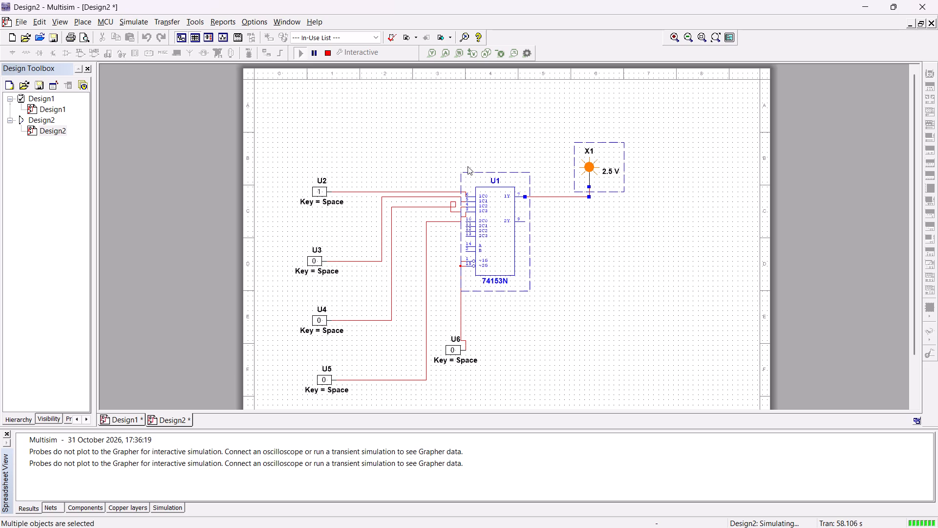
pyautogui.click(330, 54)
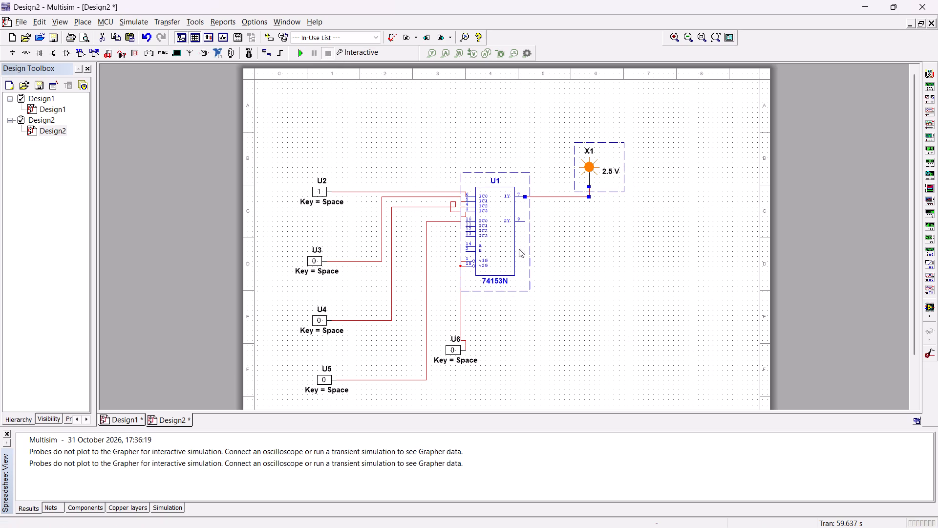
pyautogui.click(621, 310)
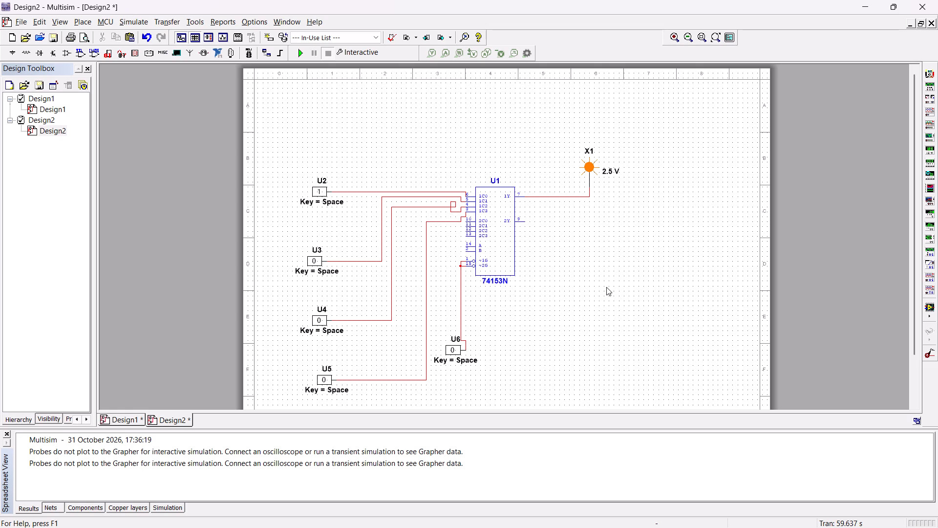
pyautogui.moveTo(626, 300); pyautogui.dragTo(429, 153)
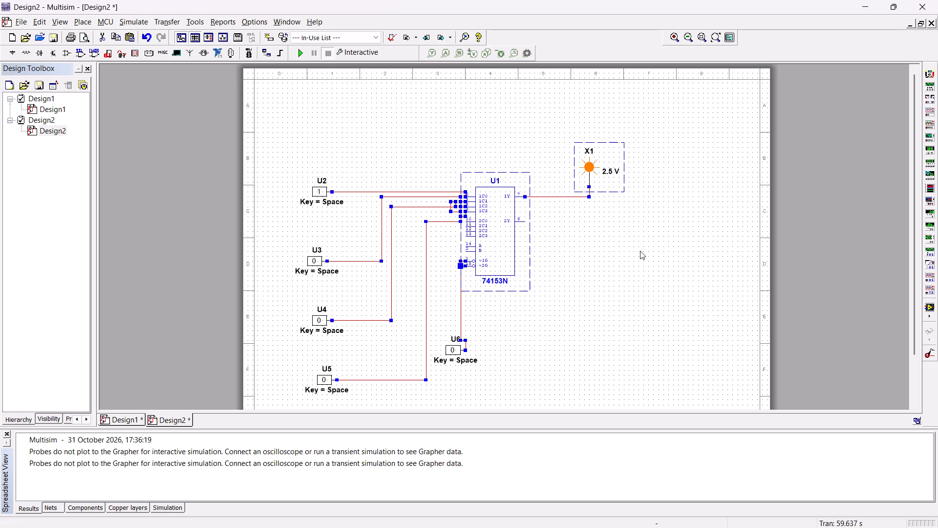
pyautogui.press('Delete')
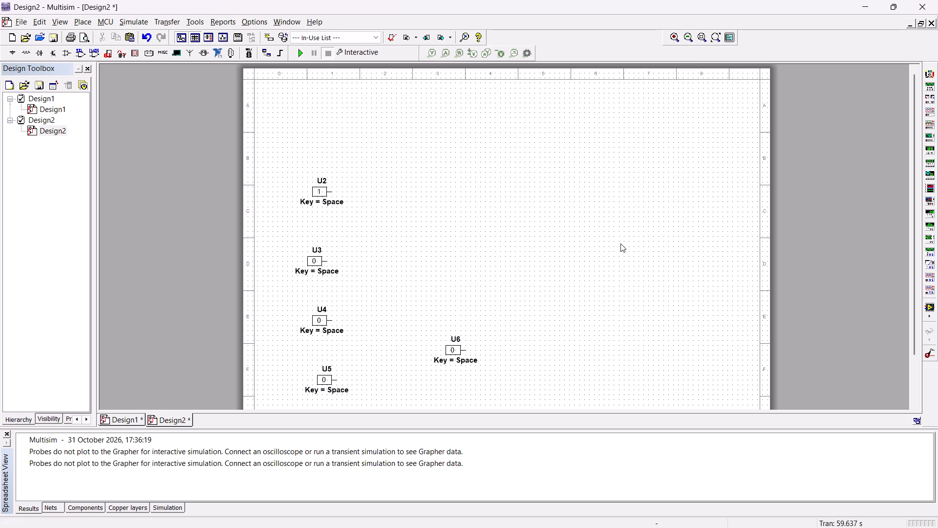
# Delete digital constants U6 and U5, keeping U2, U3 and U4 on the sheet.
pyautogui.moveTo(476, 382); pyautogui.dragTo(449, 323)
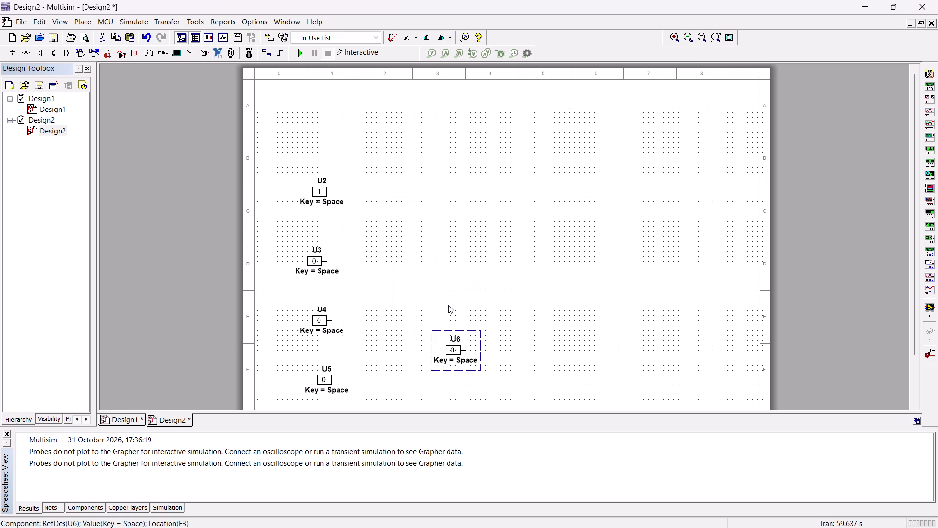
pyautogui.press('Delete')
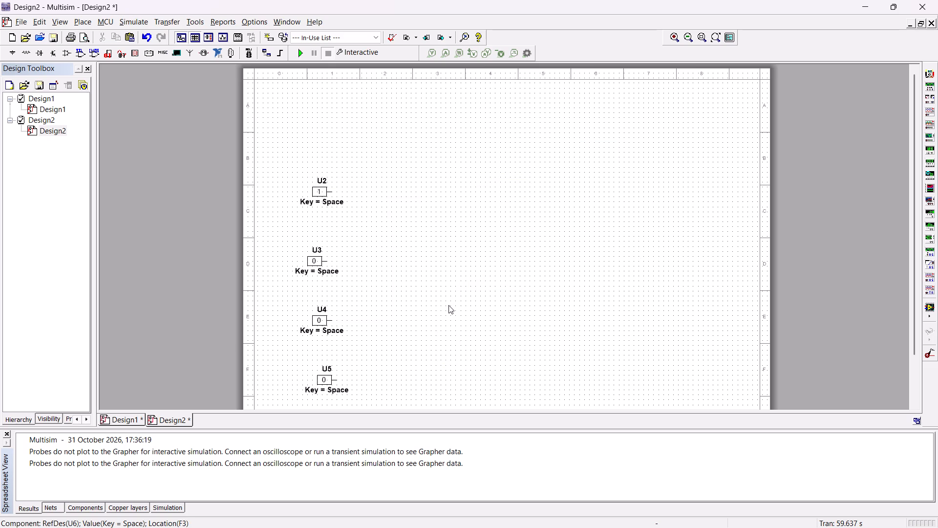
pyautogui.click(358, 371)
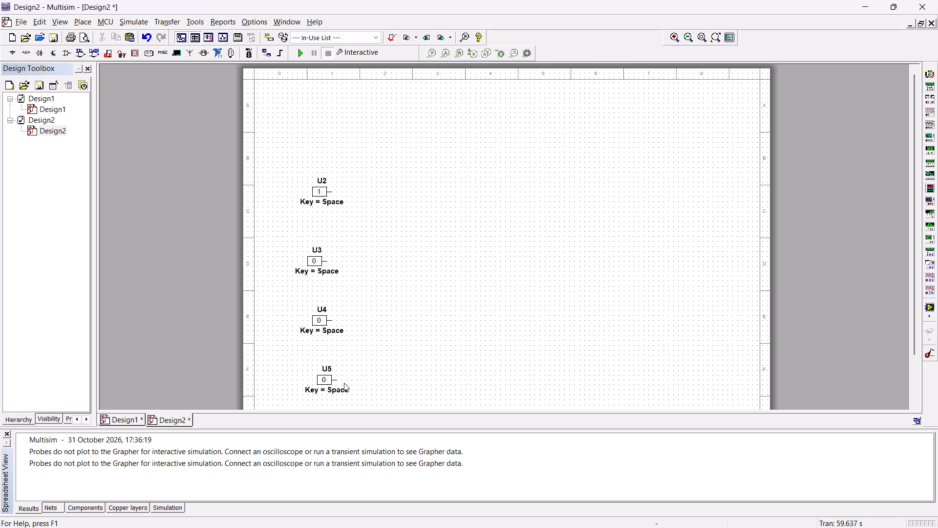
pyautogui.click(344, 383)
pyautogui.press('Delete')
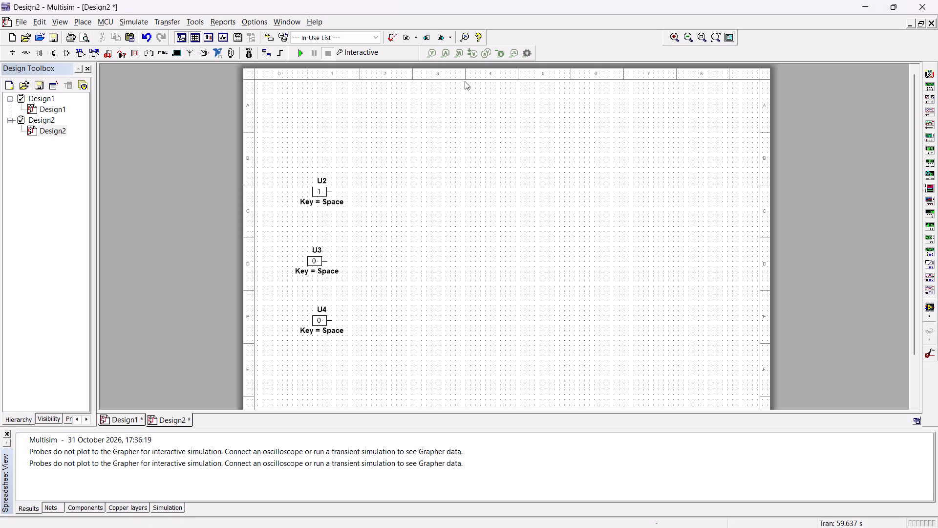
# Find the 7400N NAND in the TTL group and place section A of a new chip to the right of constant U2.
pyautogui.click(13, 50)
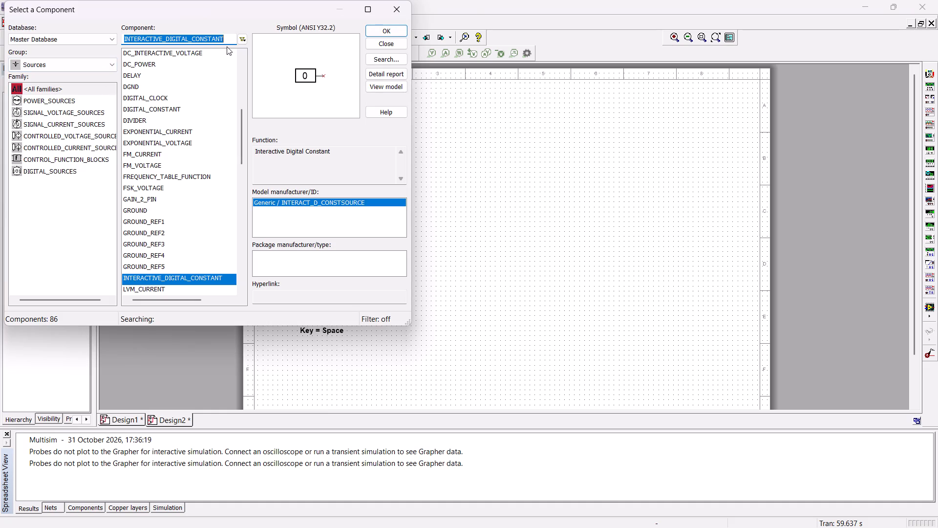
pyautogui.write('74')
pyautogui.write('00')
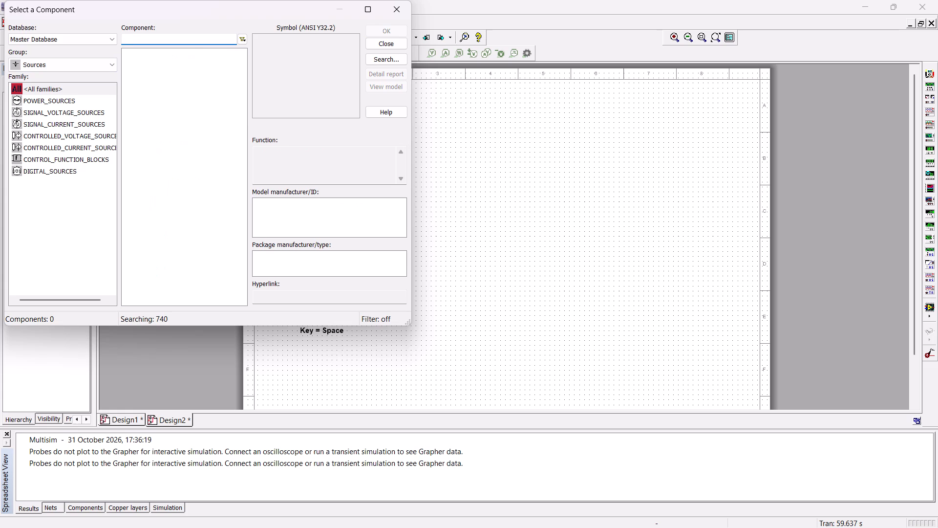
pyautogui.click(78, 68)
pyautogui.click(42, 142)
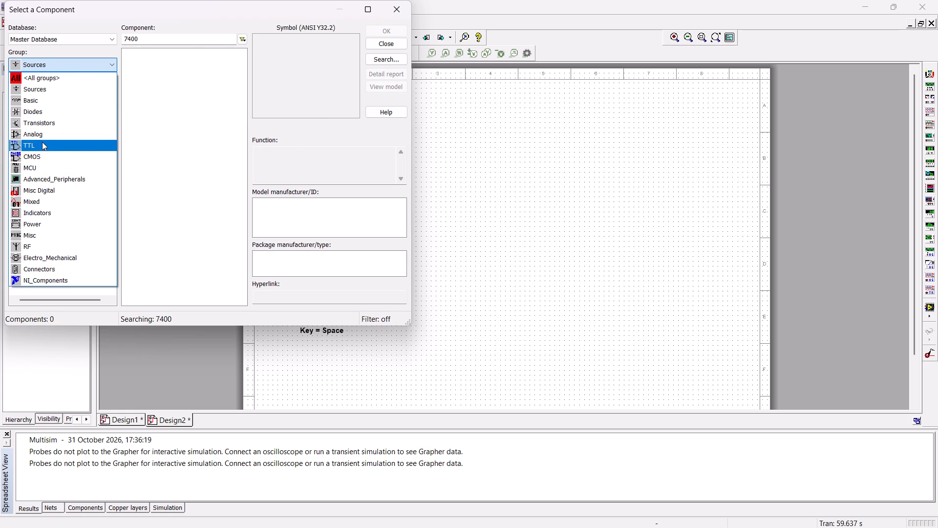
pyautogui.click(153, 35)
pyautogui.press('BackSpace')
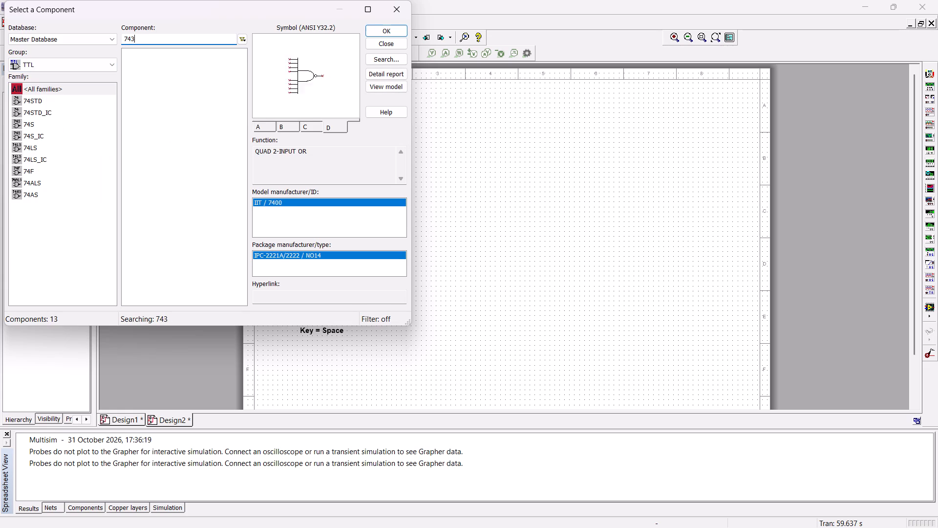
pyautogui.press('BackSpace')
pyautogui.write('00')
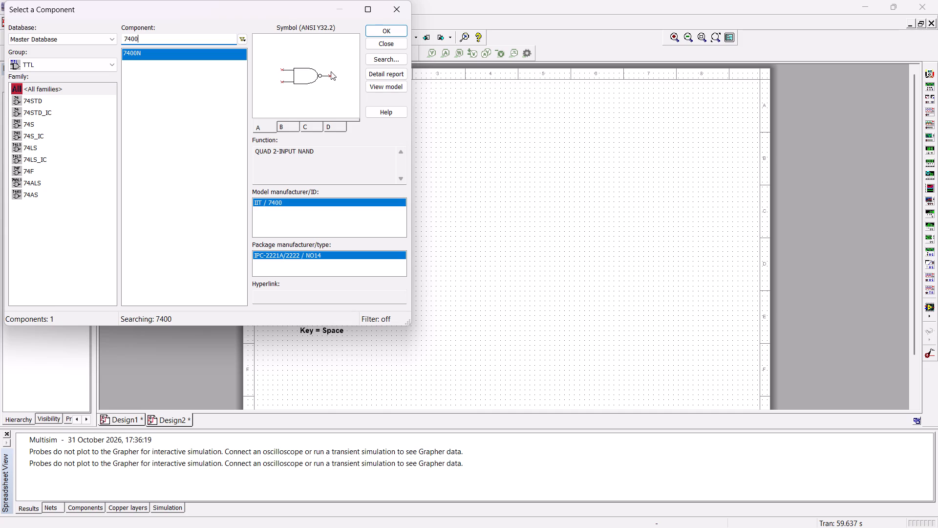
pyautogui.click(390, 30)
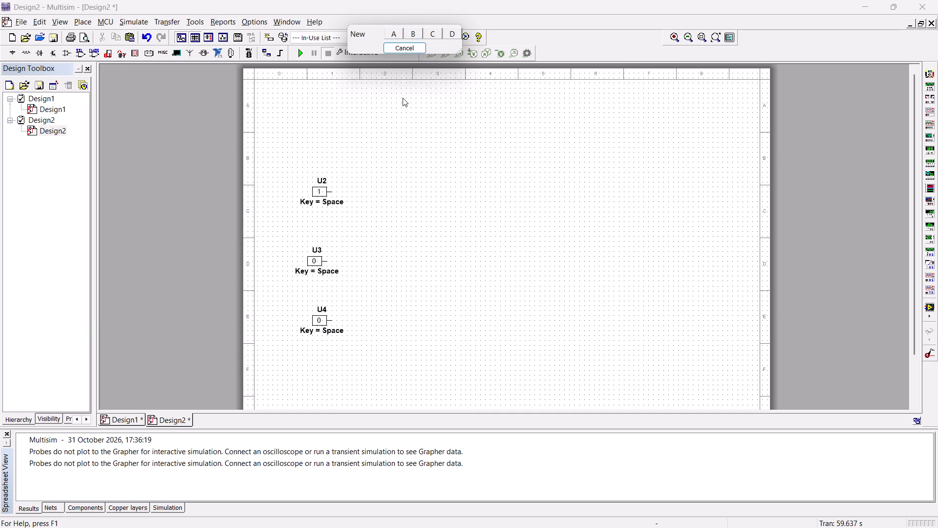
pyautogui.moveTo(397, 31); pyautogui.dragTo(403, 36)
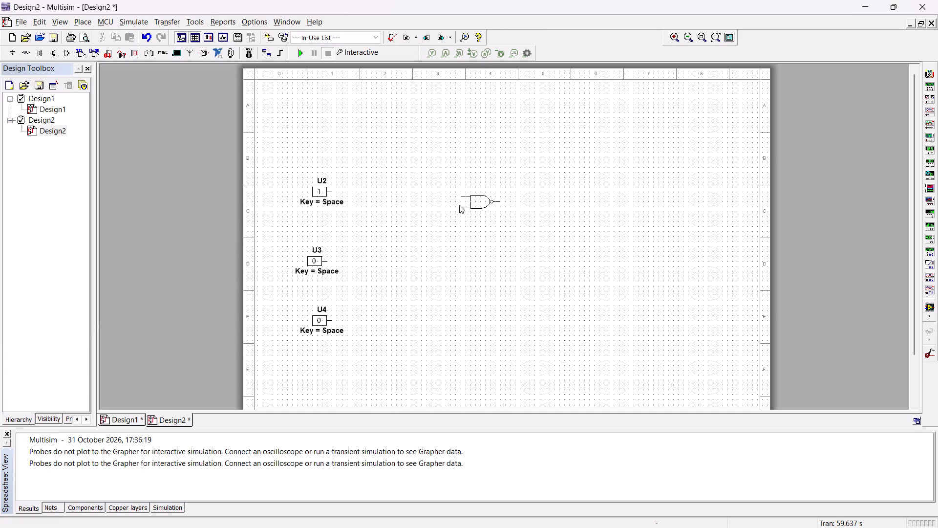
pyautogui.click(436, 211)
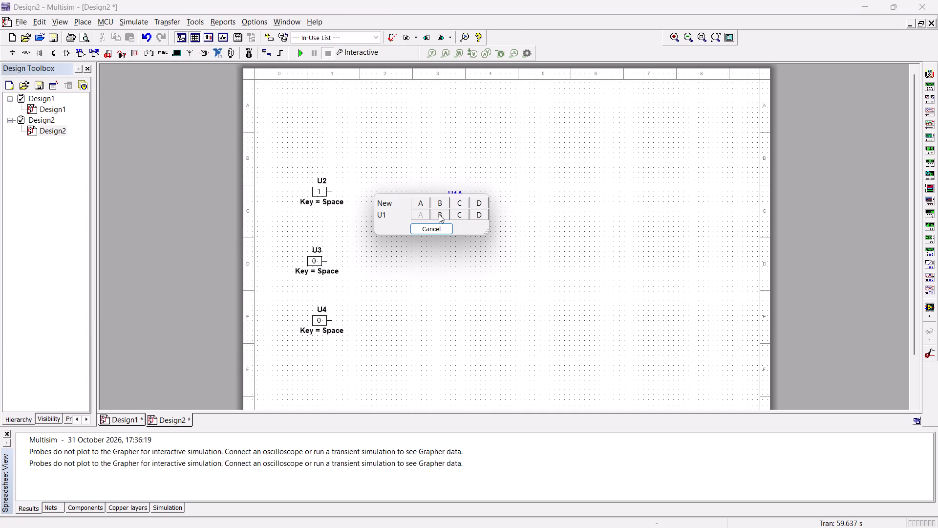
# Place section B of the same 7400N chip U1 below the first NAND gate.
pyautogui.moveTo(439, 213); pyautogui.dragTo(444, 219)
pyautogui.click(446, 286)
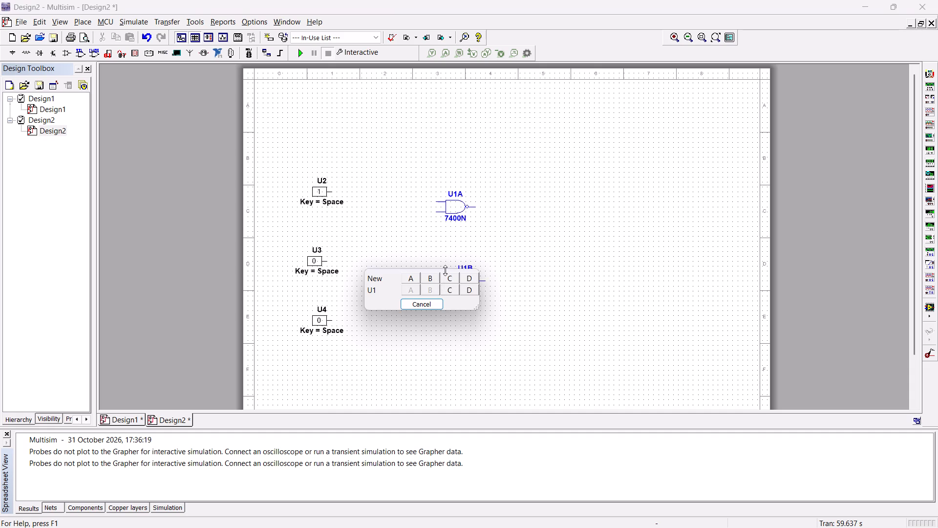
# Place sections C and D of the 7400N chip U1 as a second column, to the right of gates U1A and U1B.
pyautogui.moveTo(449, 290); pyautogui.dragTo(454, 295)
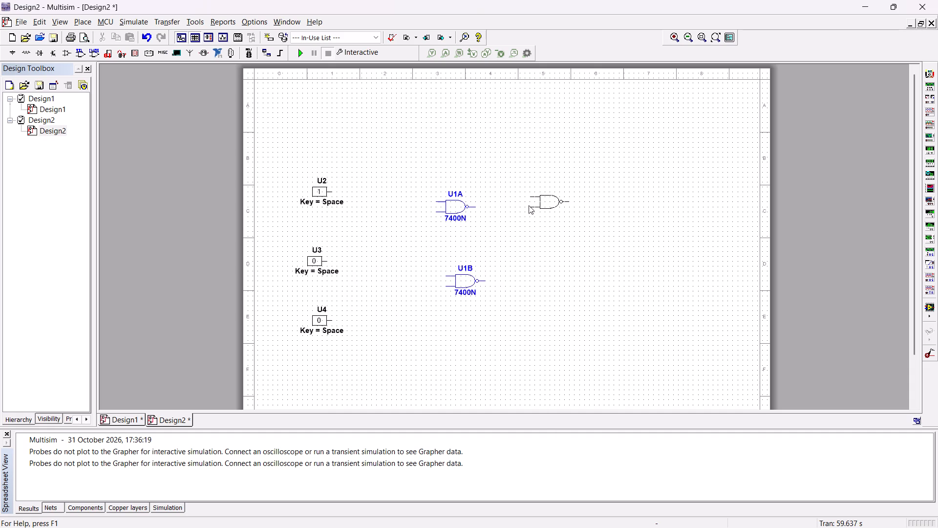
pyautogui.click(545, 207)
pyautogui.moveTo(547, 211); pyautogui.dragTo(553, 216)
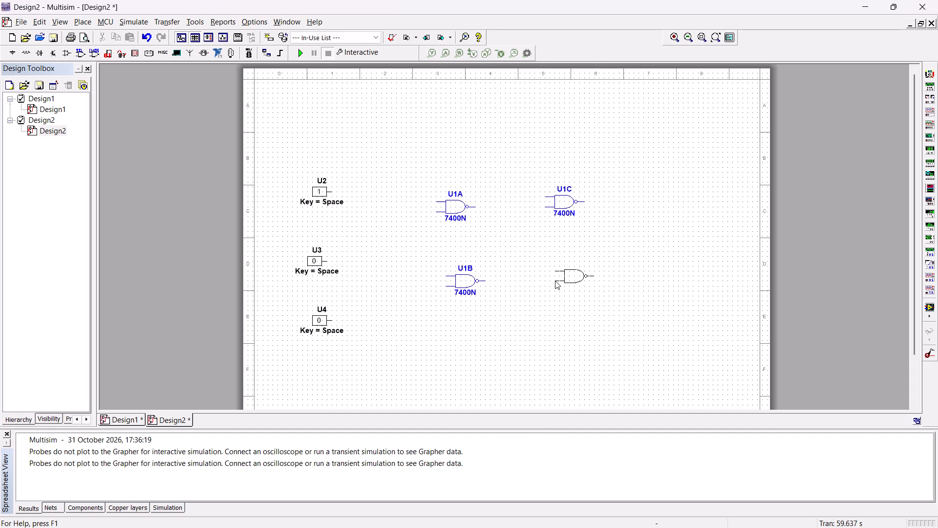
pyautogui.click(555, 281)
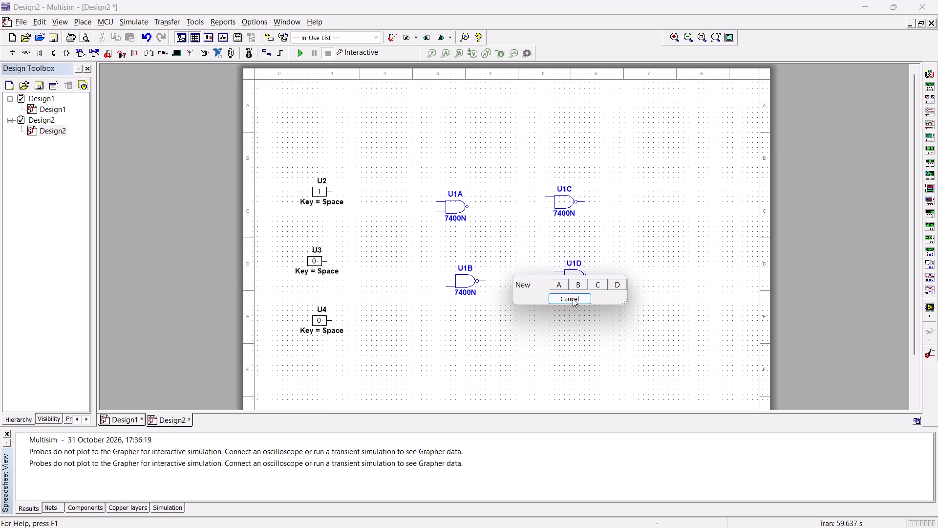
pyautogui.click(574, 298)
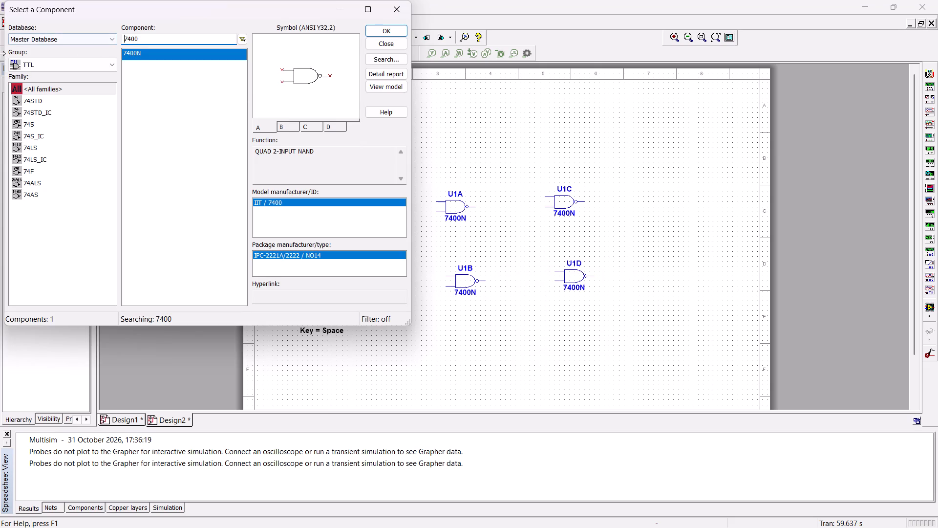
# Place two PROBE_DIG_ORANGE probes from the Indicators group, one to the right of U1C and one beside U1D.
pyautogui.click(82, 61)
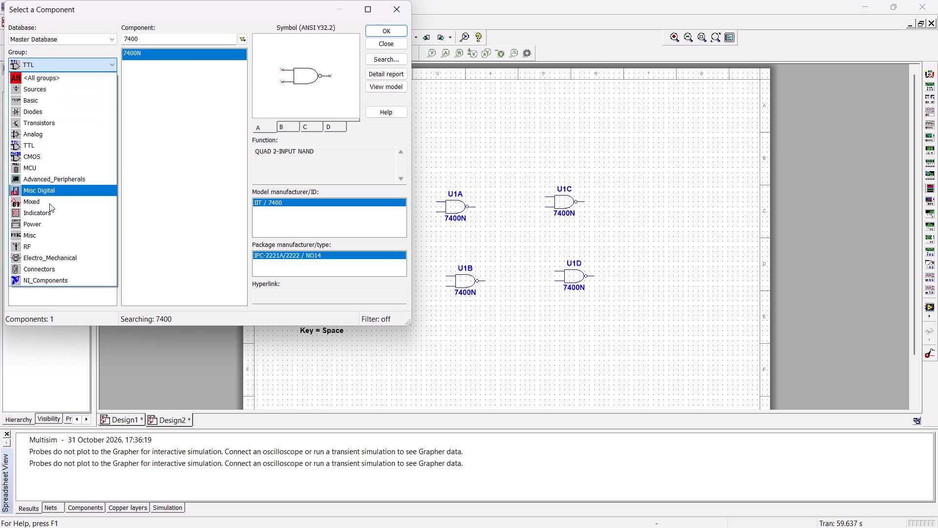
pyautogui.click(47, 213)
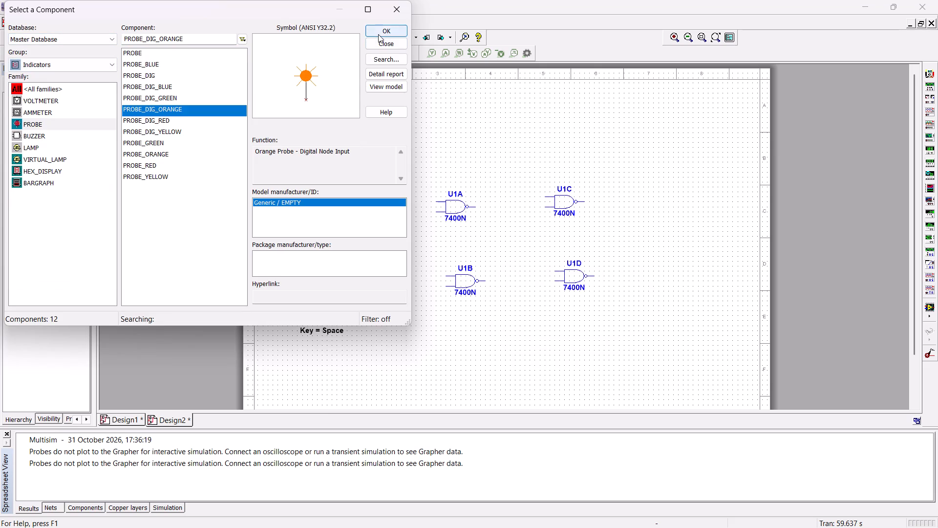
pyautogui.click(378, 34)
pyautogui.click(640, 195)
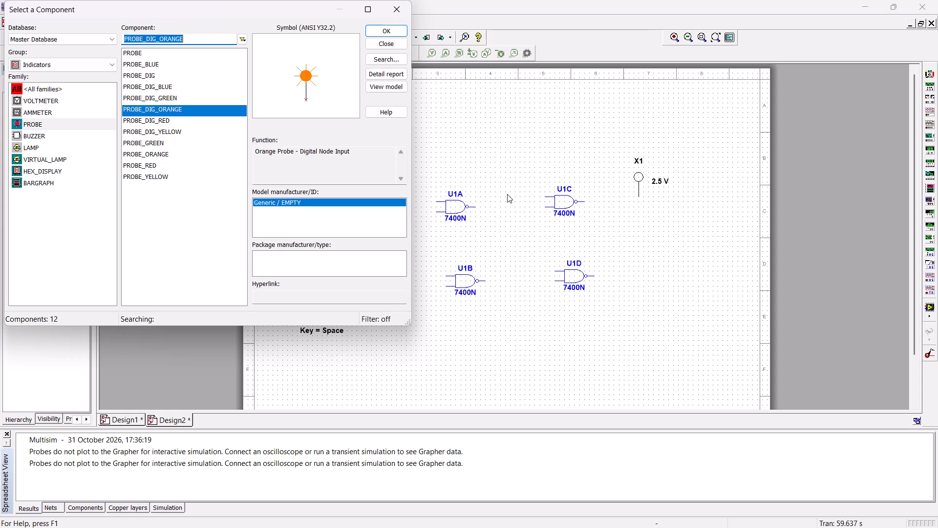
pyautogui.click(385, 26)
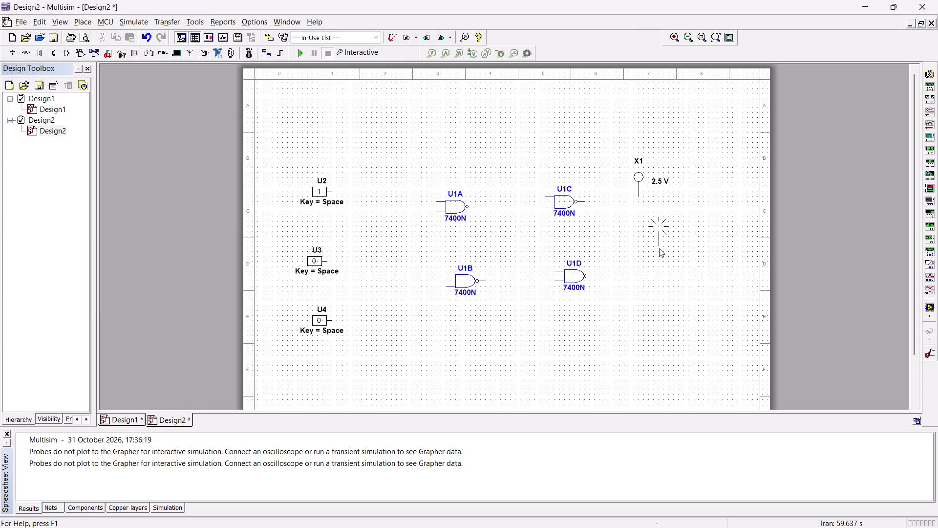
pyautogui.click(646, 268)
pyautogui.click(397, 14)
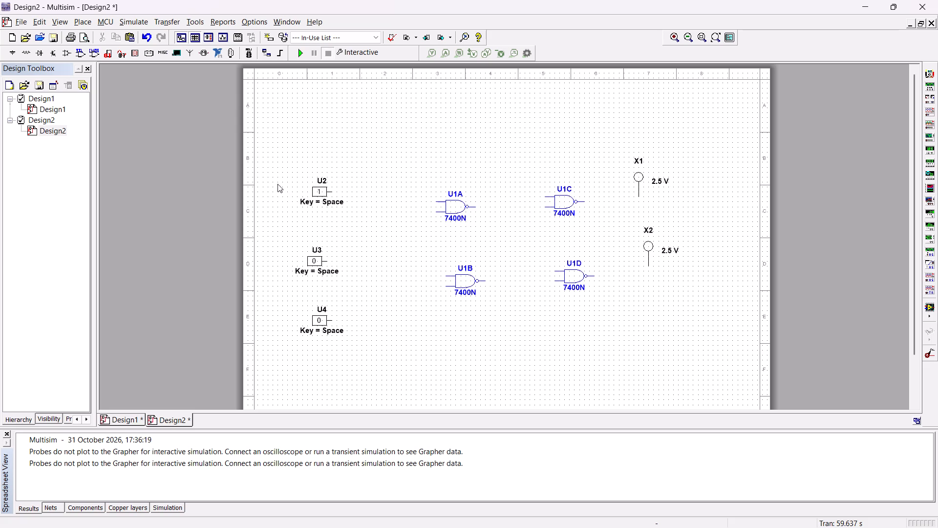
# Wire constant U2 to the upper input of NAND gate U1A and constant U3 to its lower input.
pyautogui.click(333, 190)
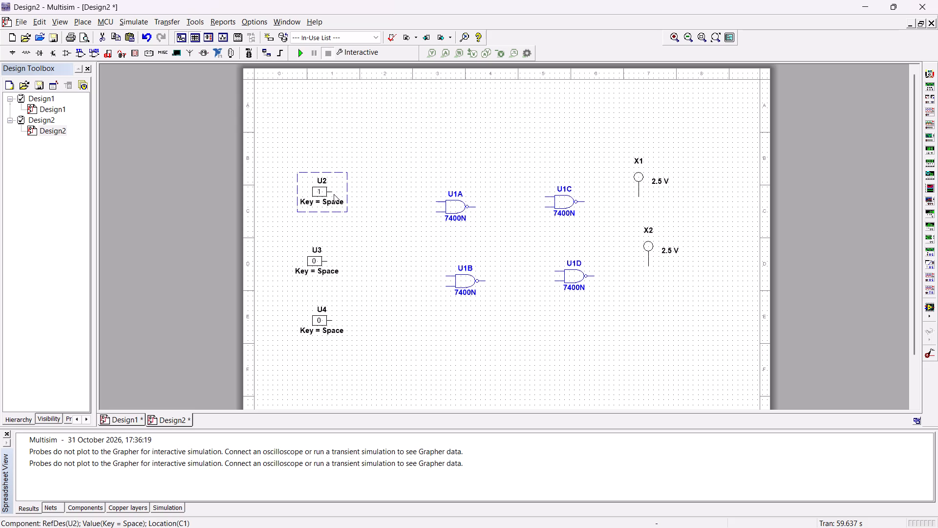
pyautogui.click(332, 192)
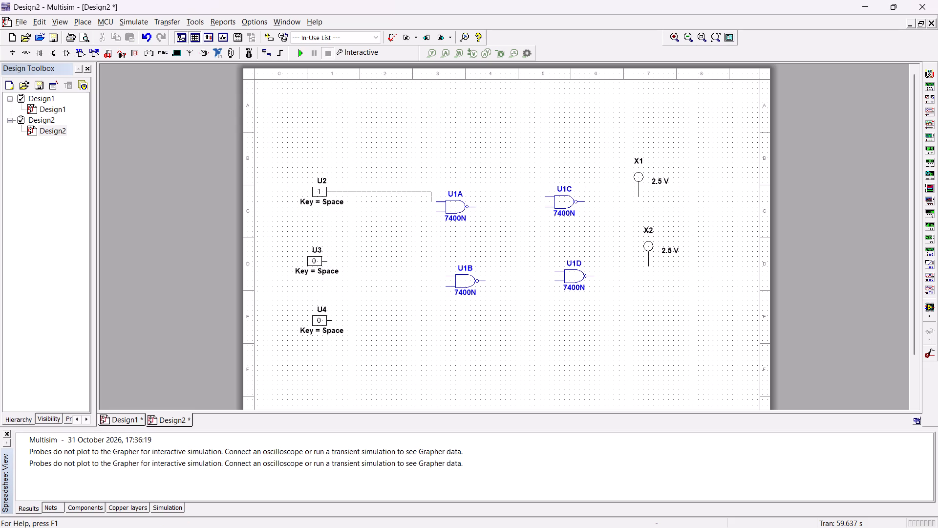
pyautogui.click(435, 201)
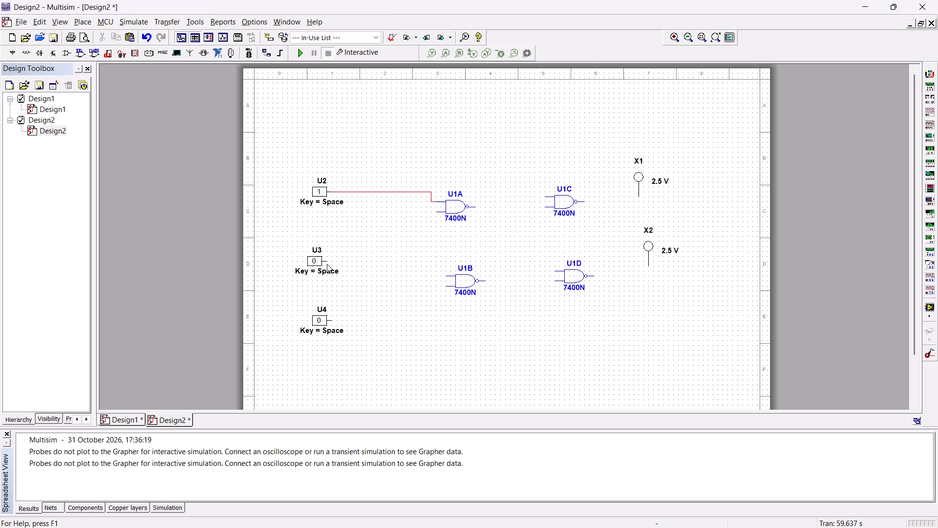
pyautogui.click(327, 260)
pyautogui.click(435, 211)
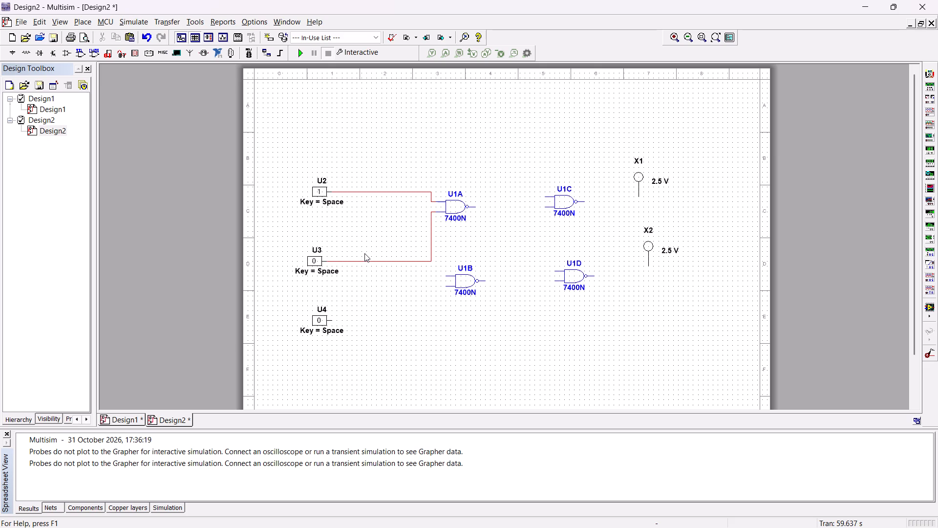
# Connect U1B's upper input to the U3 wire with a junction, and wire constant U4 to U1B's lower input.
pyautogui.click(447, 275)
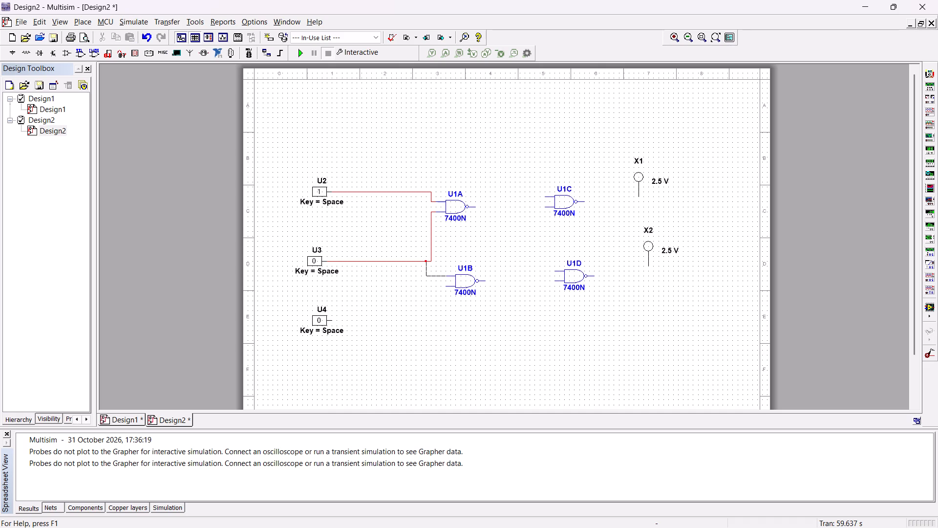
pyautogui.click(432, 261)
pyautogui.click(331, 318)
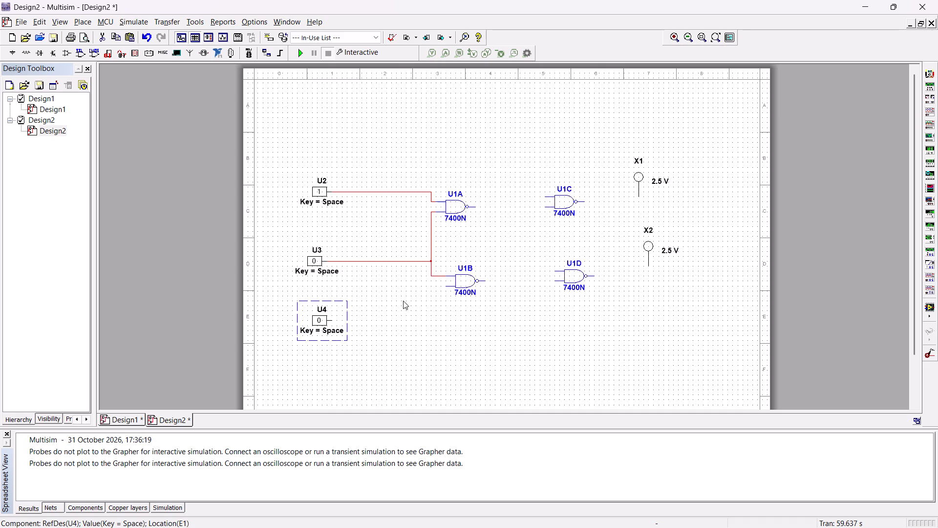
pyautogui.click(416, 325)
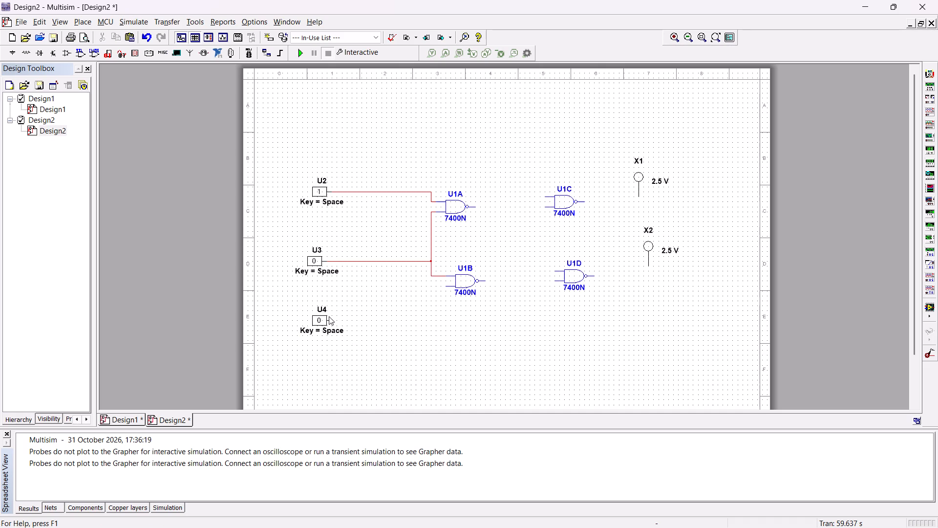
pyautogui.click(332, 321)
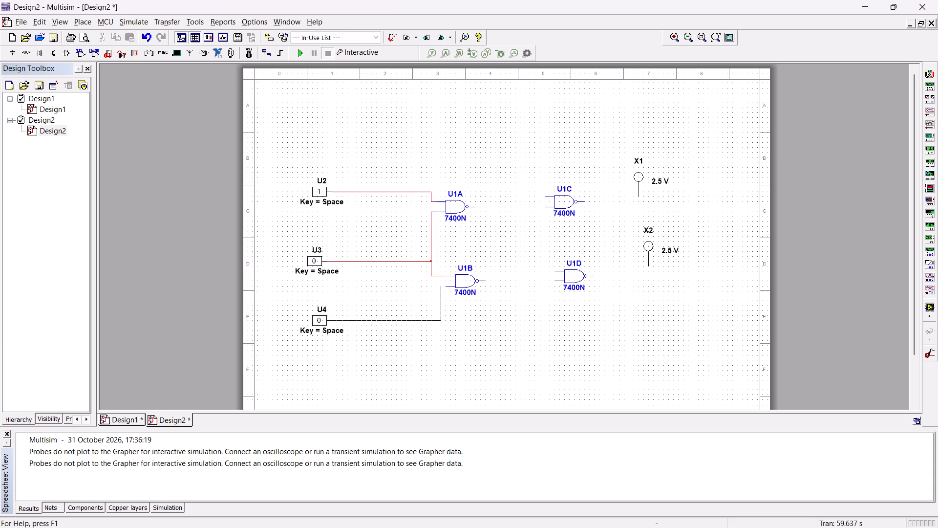
pyautogui.click(444, 285)
# Wire the output of NAND gate U1A to the upper input of U1C.
pyautogui.click(475, 205)
pyautogui.click(542, 195)
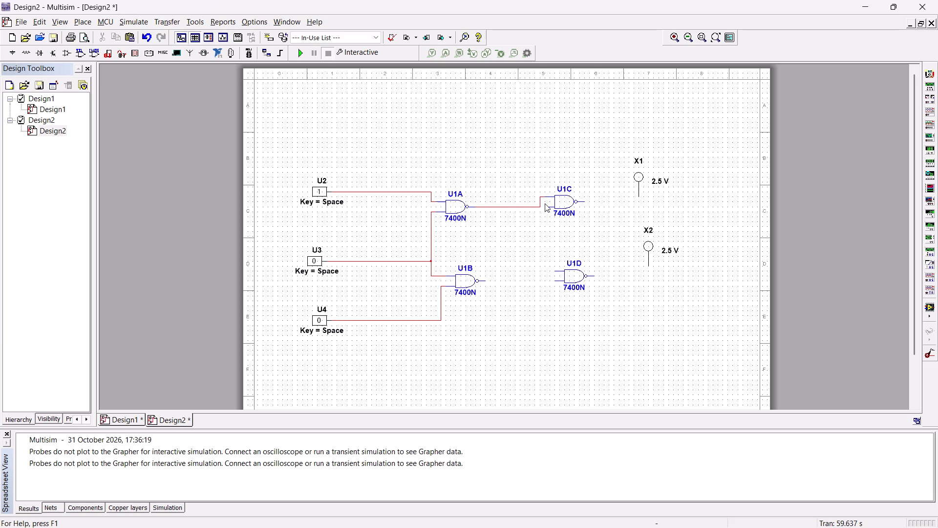
# Wire the output of U1C to probe X1 and the output of U1D to probe X2.
pyautogui.click(583, 201)
pyautogui.click(639, 199)
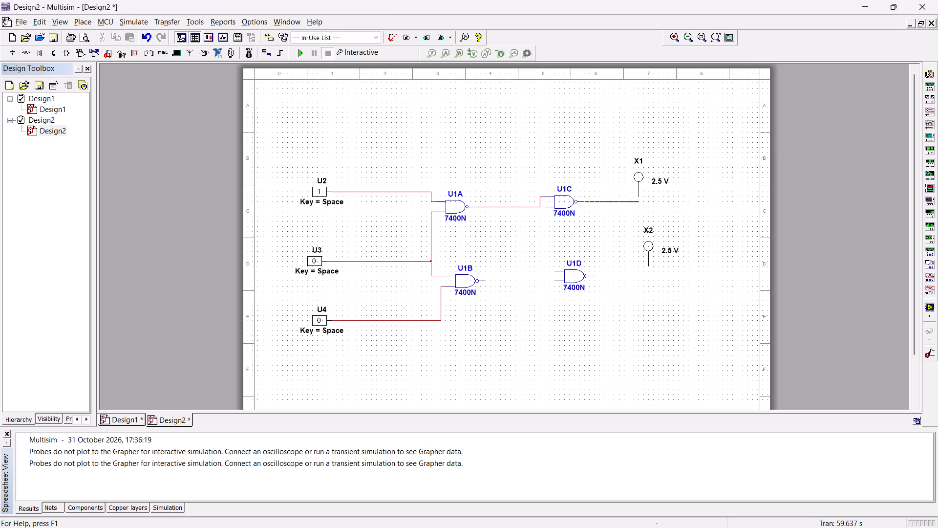
pyautogui.click(640, 197)
pyautogui.click(593, 275)
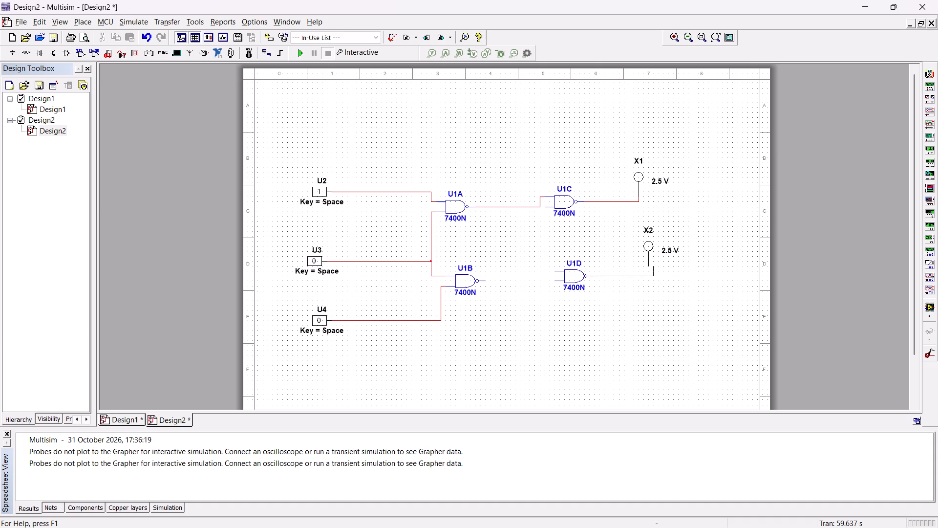
pyautogui.click(647, 264)
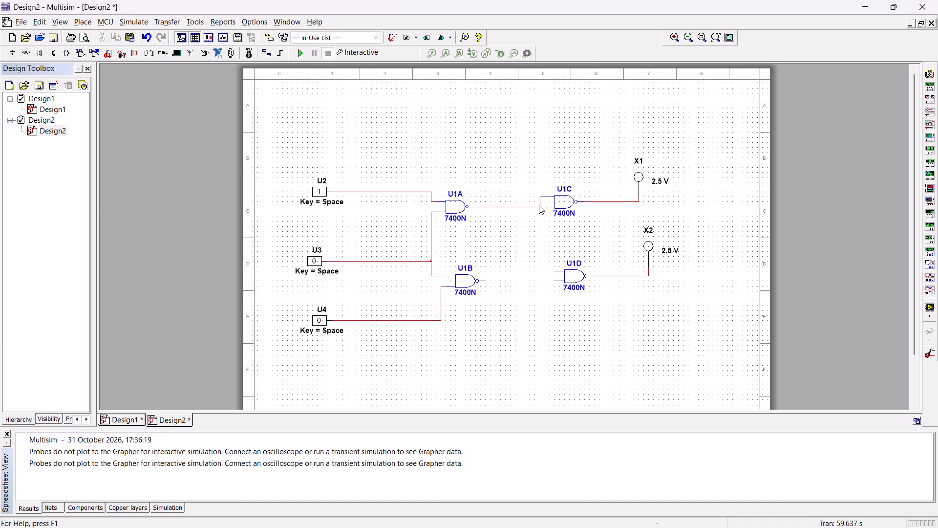
# Cross-couple the output gates: wire U1C's lower input to U1D's output and U1D's upper input to U1C's output.
pyautogui.click(544, 206)
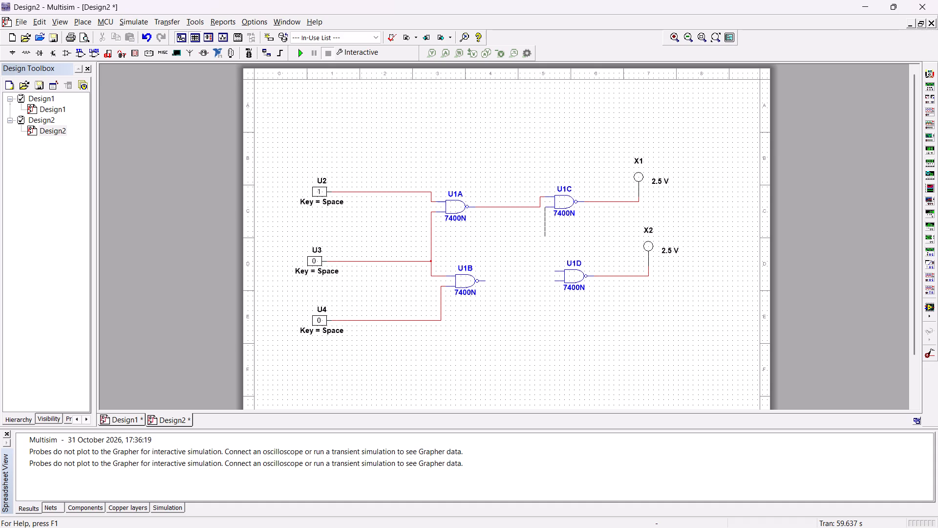
pyautogui.click(546, 235)
pyautogui.click(613, 278)
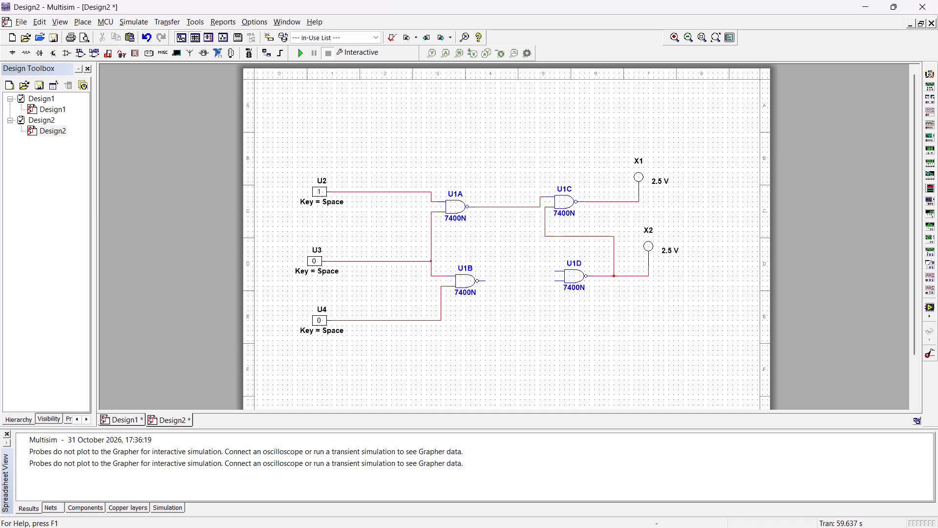
pyautogui.click(553, 270)
pyautogui.click(559, 229)
pyautogui.click(592, 202)
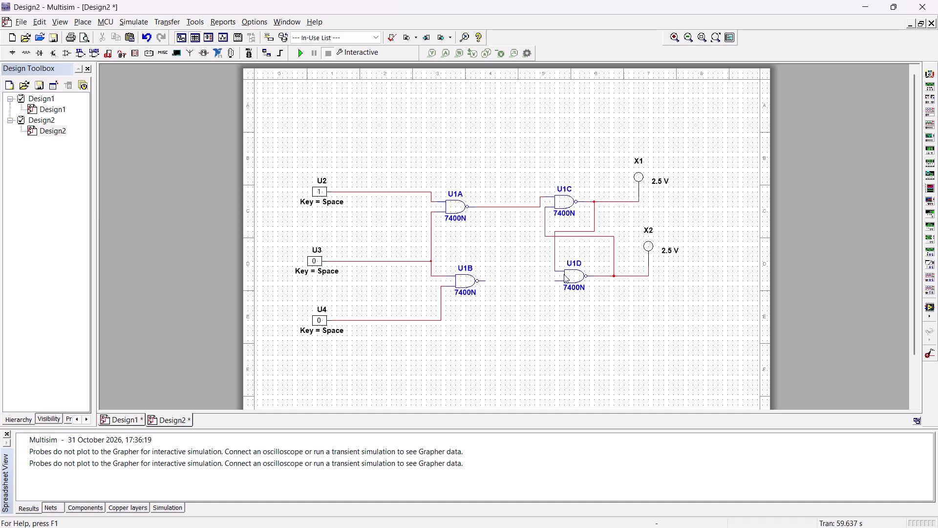
# Wire the output of NAND gate U1B to the lower input of U1D.
pyautogui.click(554, 278)
pyautogui.click(528, 312)
pyautogui.click(485, 281)
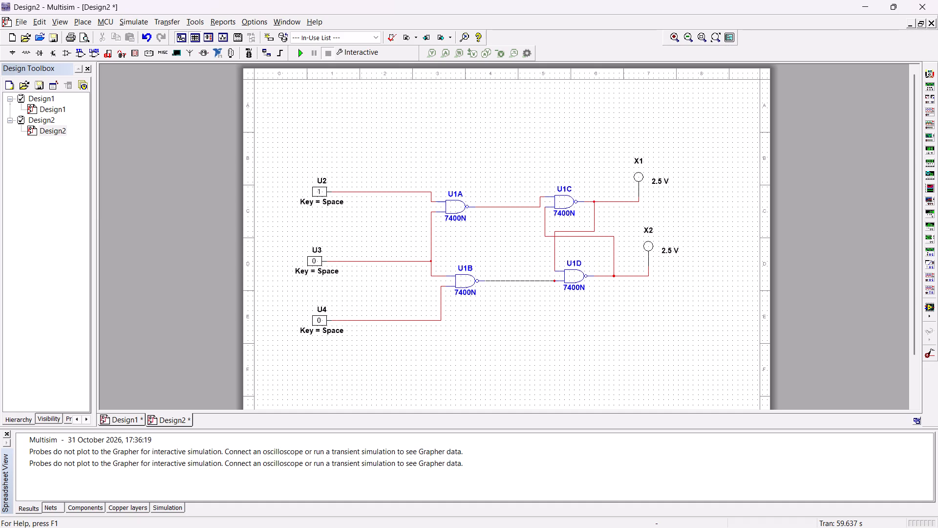
pyautogui.click(556, 280)
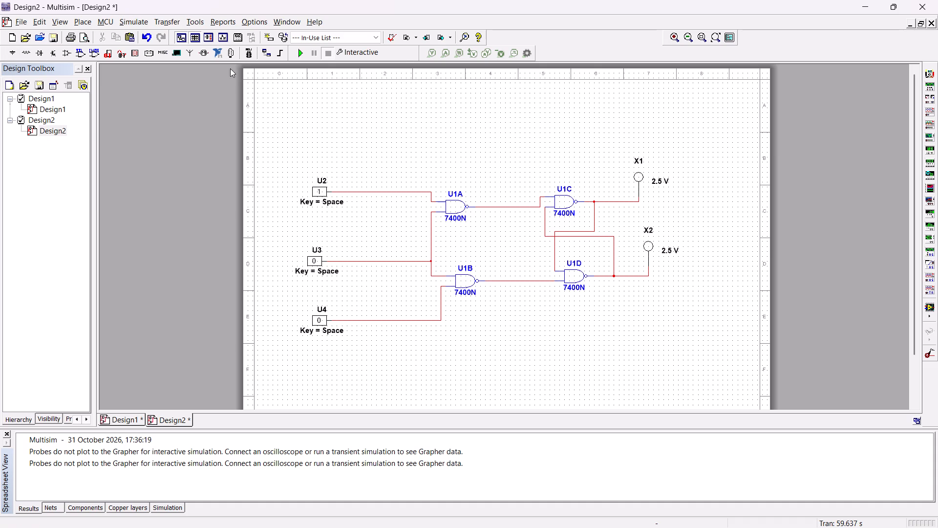
# Run the interactive simulation and test the latch by switching U3 and U4 to 1, then U3, U2 and U4 to 0.
pyautogui.click(300, 54)
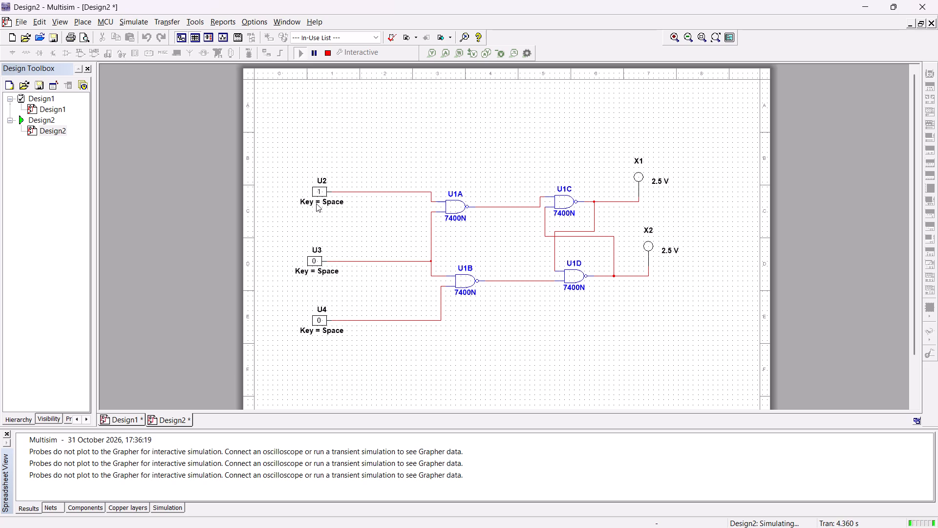
pyautogui.click(314, 262)
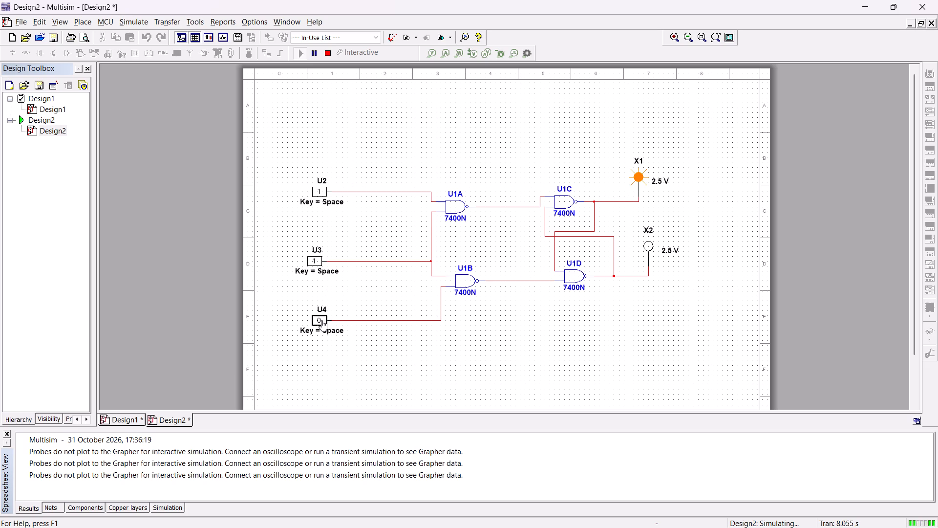
pyautogui.click(321, 320)
pyautogui.click(314, 261)
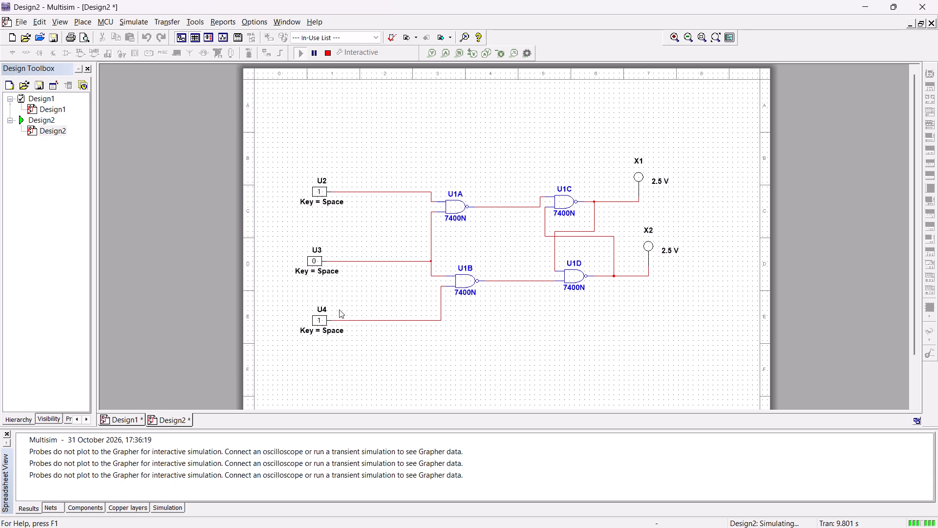
pyautogui.click(318, 191)
pyautogui.click(319, 323)
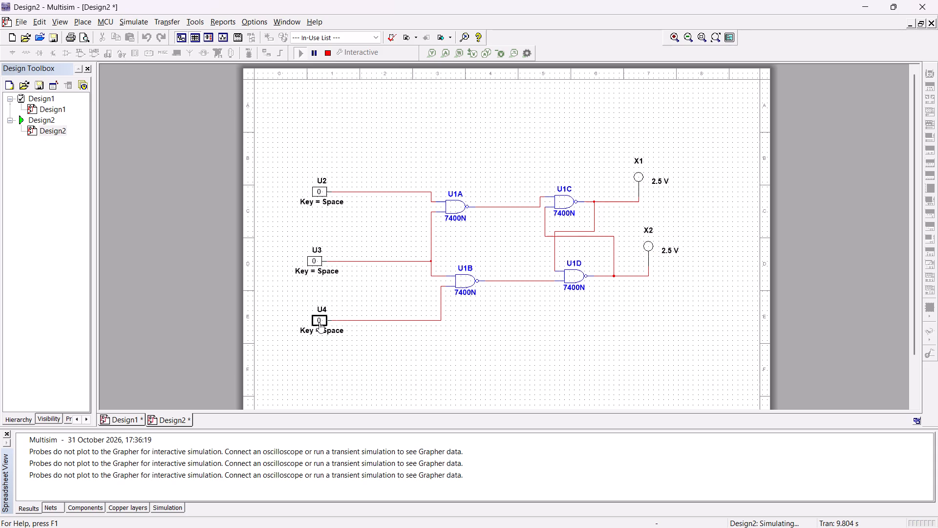
# Test the latch in the running simulation by switching U2, U3 and U4 to 1 in that order.
pyautogui.click(320, 195)
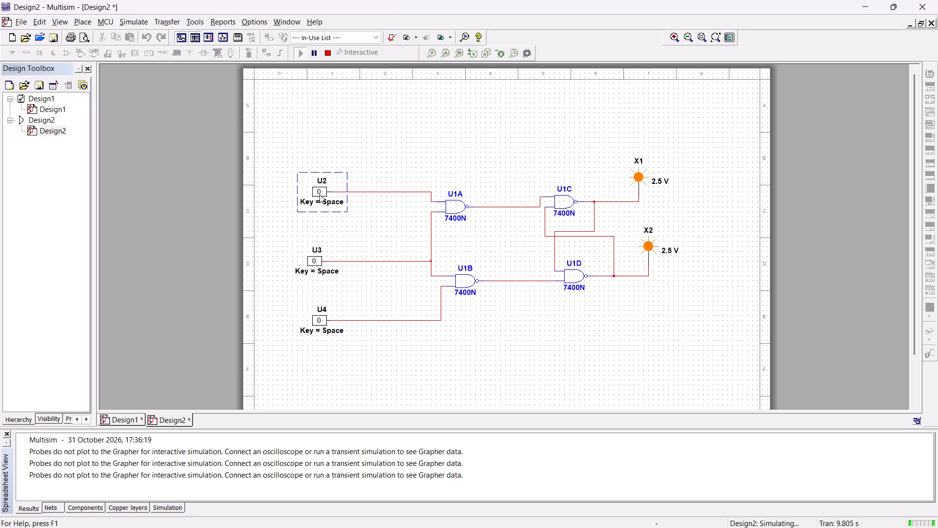
pyautogui.click(319, 192)
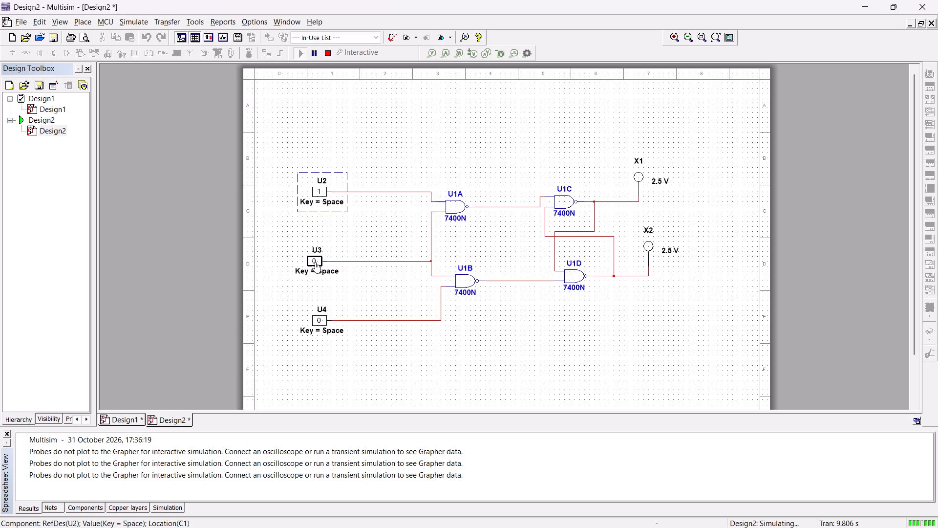
pyautogui.click(315, 262)
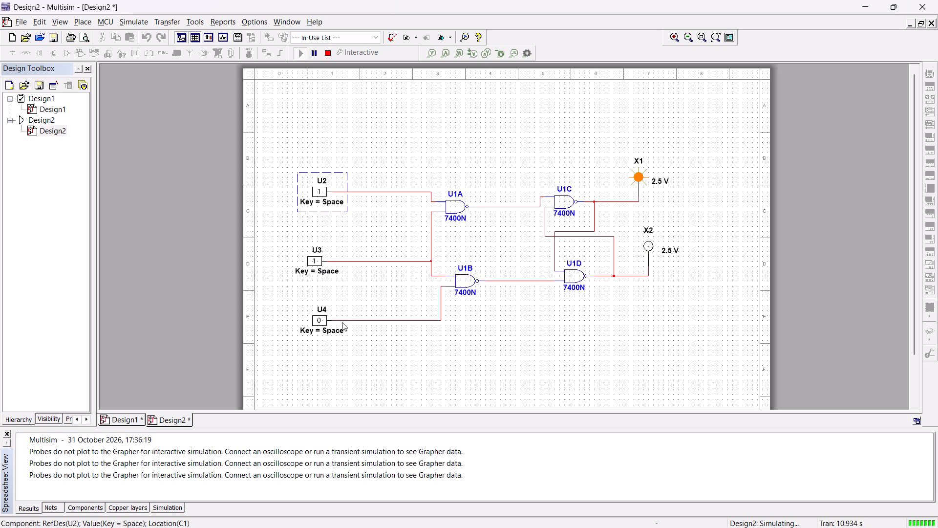
pyautogui.click(318, 320)
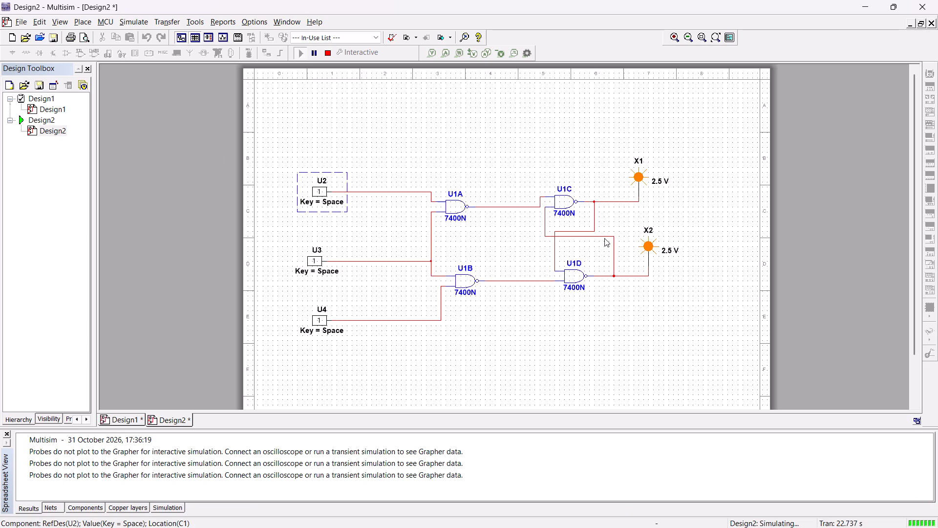
# Stop the simulation and delete NAND gates U1A, U1B, U1C and U1D together with their connecting wires.
pyautogui.moveTo(562, 393); pyautogui.dragTo(396, 295)
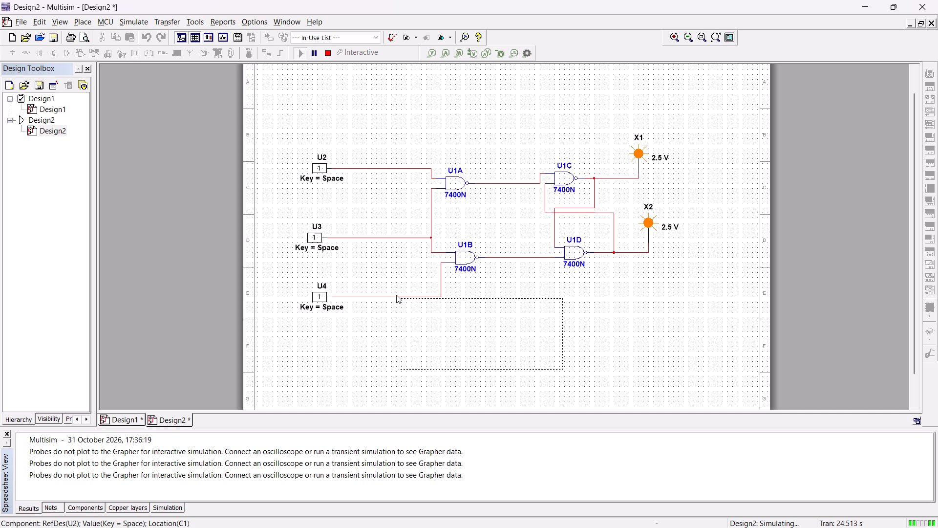
pyautogui.moveTo(396, 295); pyautogui.dragTo(367, 134)
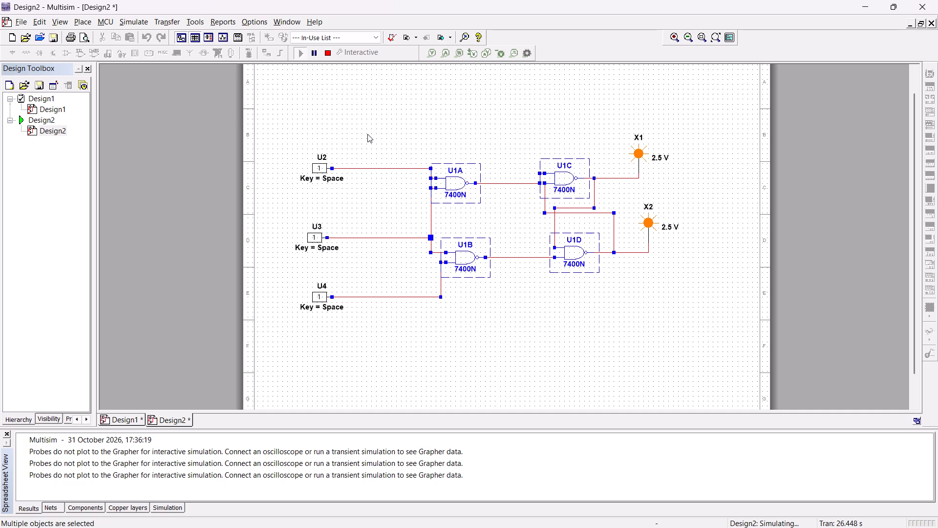
pyautogui.press('Delete')
pyautogui.click(328, 51)
pyautogui.press('Delete')
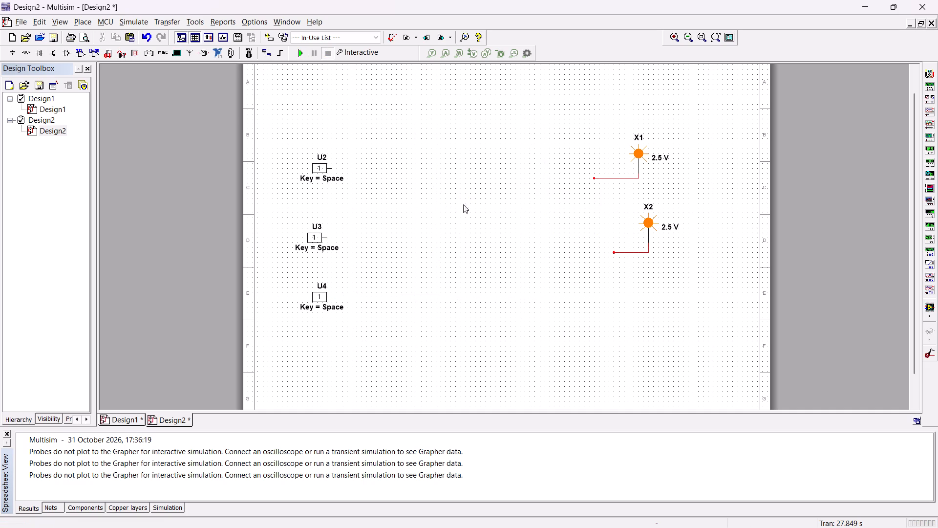
# Delete probes X1 and X2 with their leftover wires, keeping the three digital constants.
pyautogui.moveTo(674, 314); pyautogui.dragTo(602, 128)
pyautogui.press('Delete')
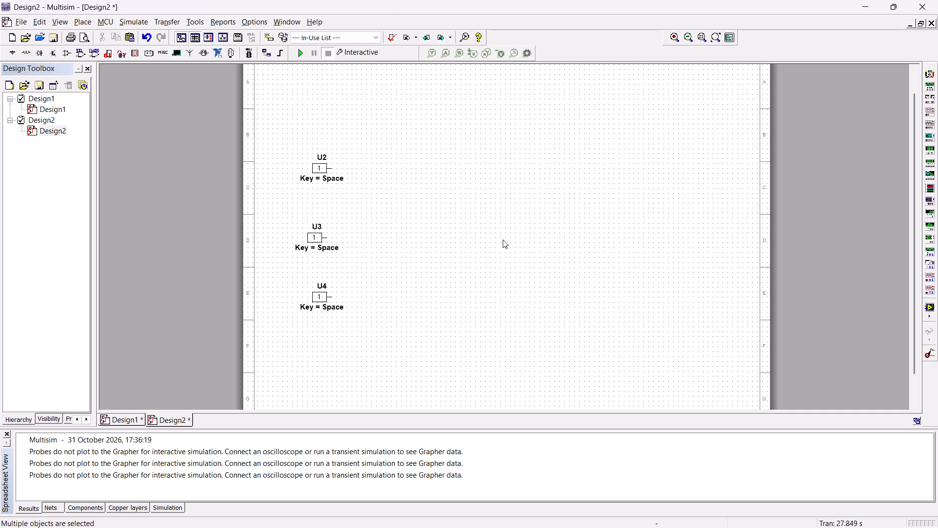